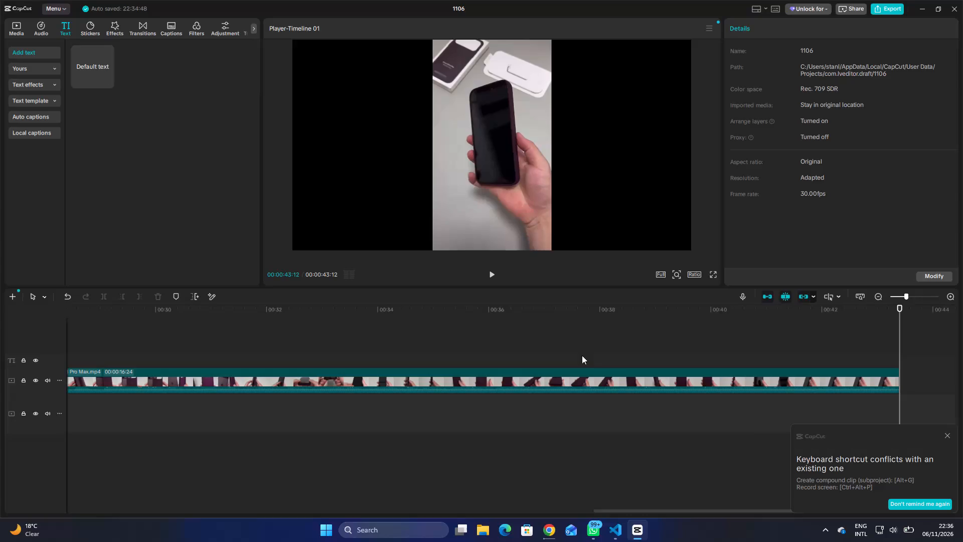
Dismiss the shortcut conflict notice and move the playhead back to the start of the timeline.
{"action": "left_click", "coordinate": [948, 436]}
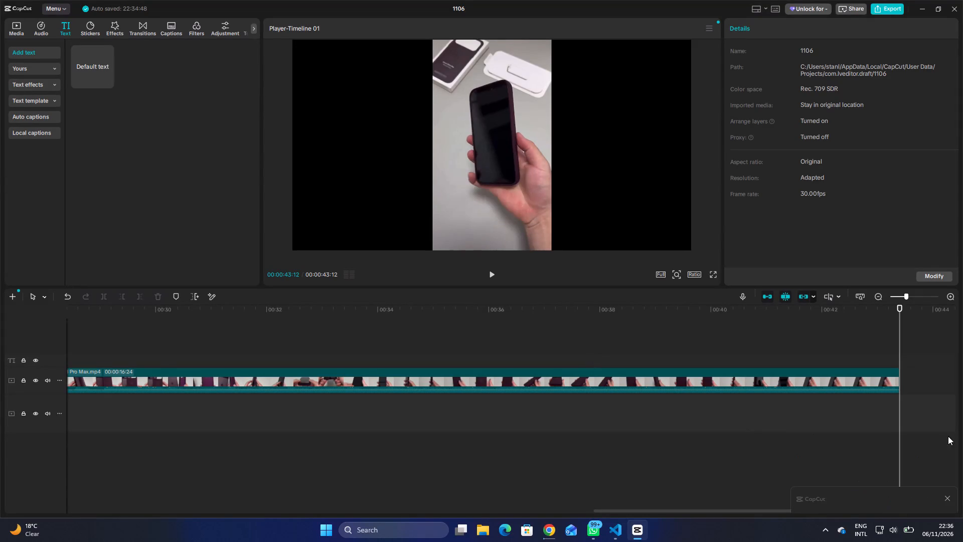
{"action": "left_click_drag", "start_coordinate": [900, 439], "coordinate": [666, 434]}
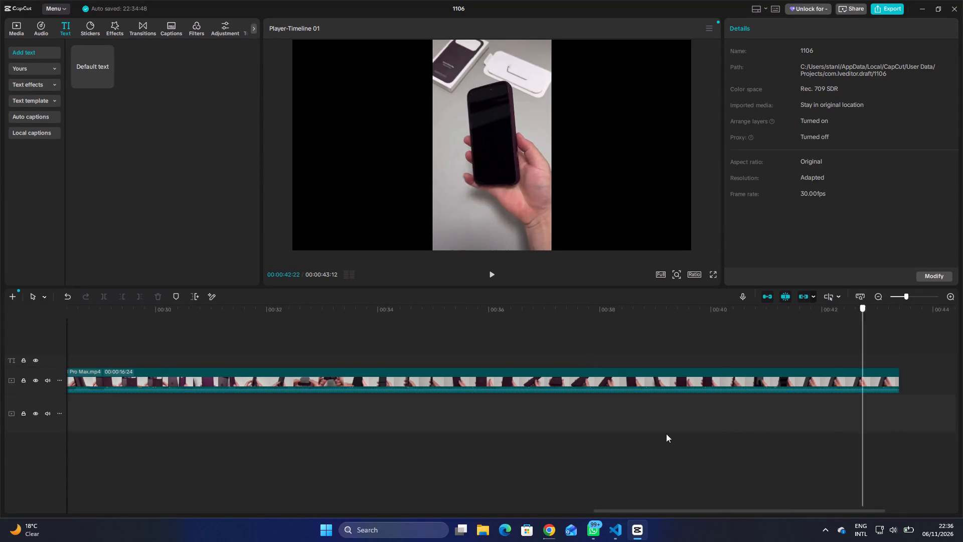
{"action": "left_click_drag", "start_coordinate": [666, 434], "coordinate": [0, 361]}
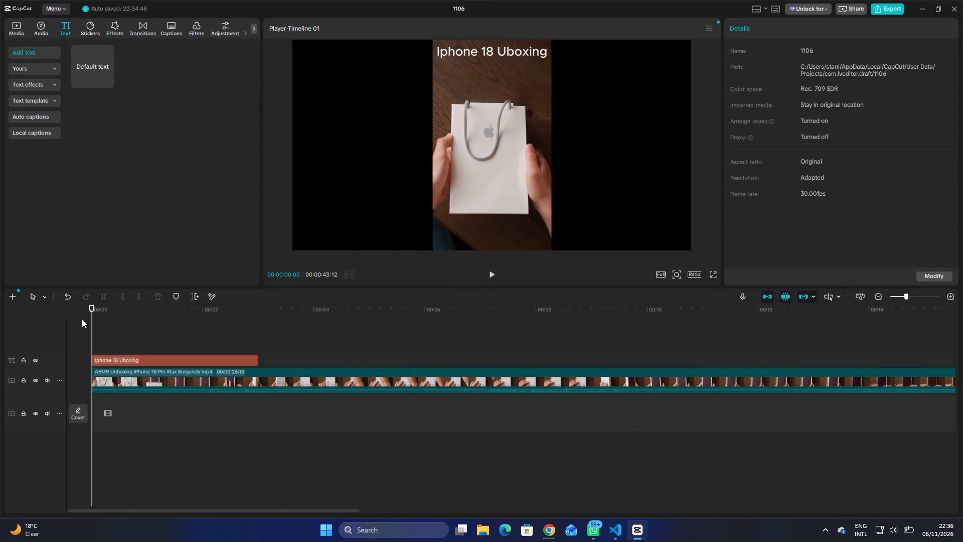
Import the Ultrasonic Radar video from the Downloads folder into the project media.
{"action": "left_click", "coordinate": [19, 31]}
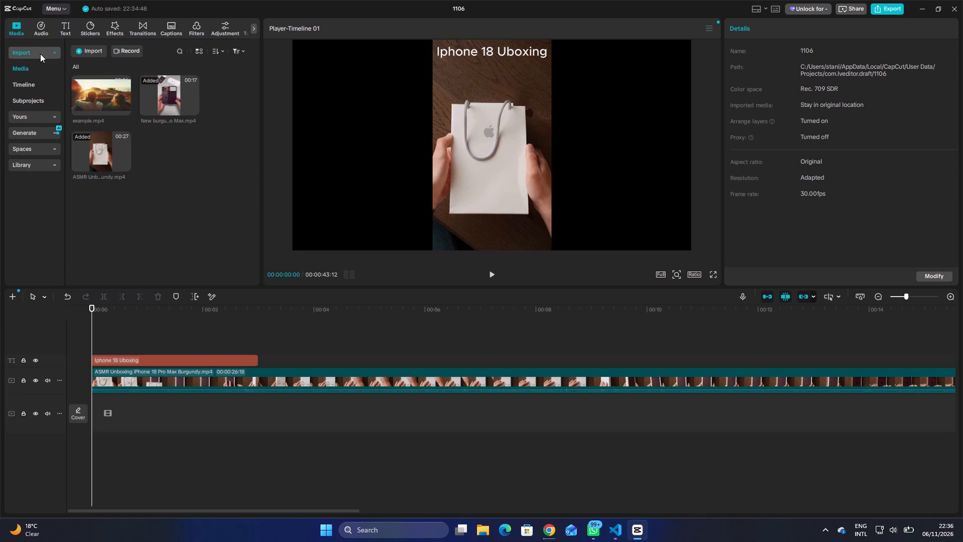
{"action": "left_click", "coordinate": [37, 68]}
{"action": "left_click", "coordinate": [97, 55]}
{"action": "left_click", "coordinate": [104, 69]}
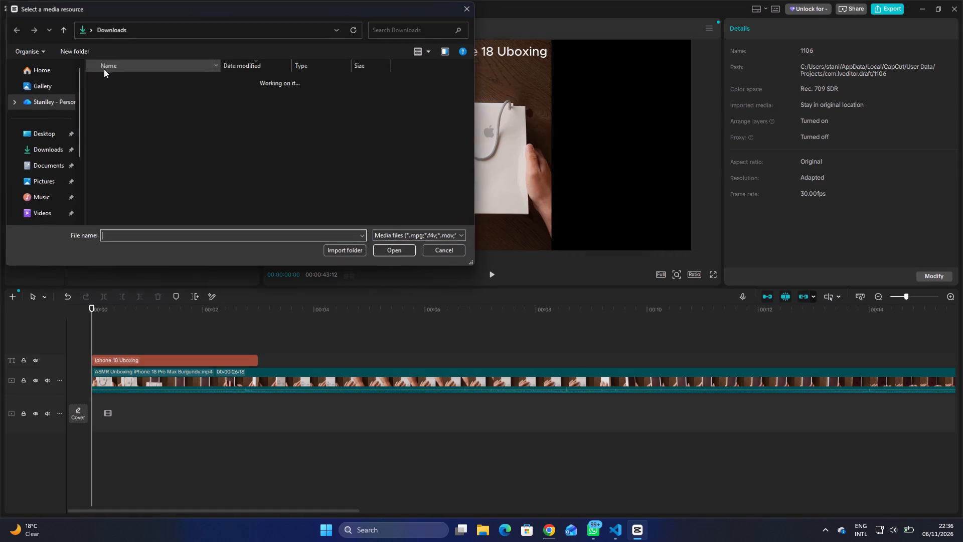
{"action": "left_click", "coordinate": [171, 93]}
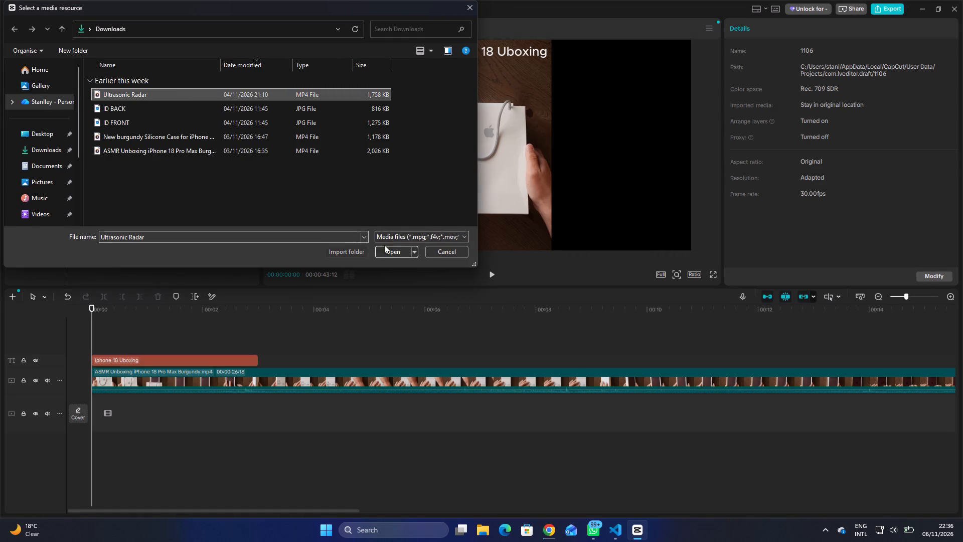
{"action": "left_click", "coordinate": [395, 252]}
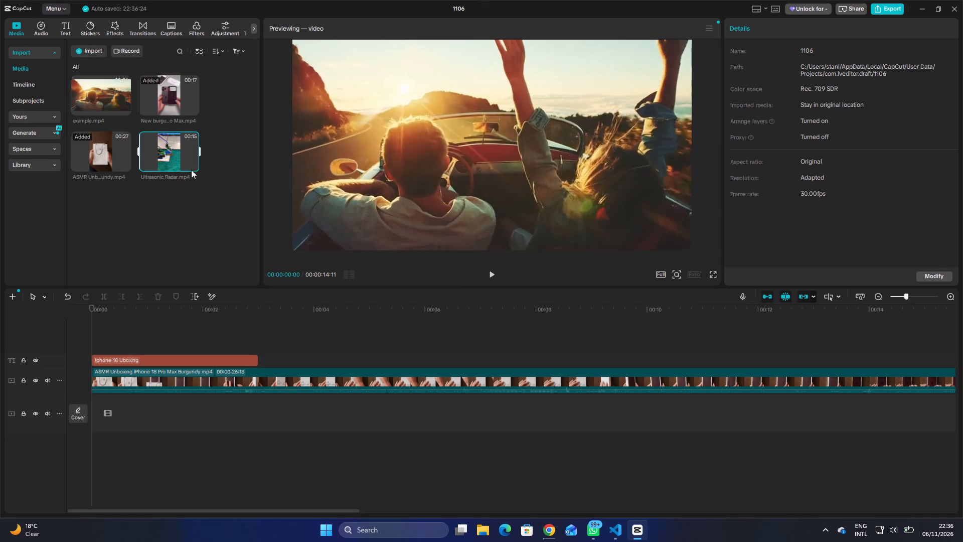
Preview the imported Ultrasonic Radar video by playing part of it.
{"action": "left_click", "coordinate": [170, 158]}
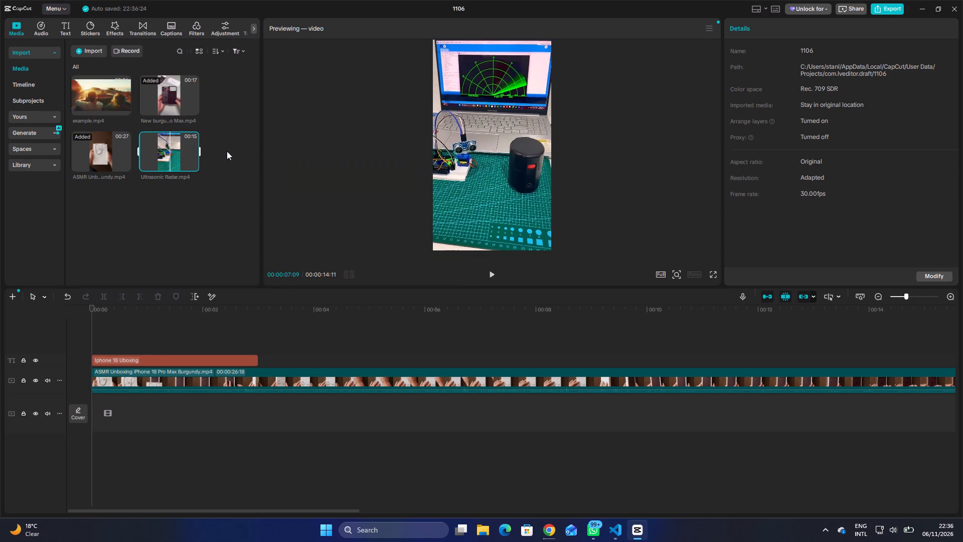
{"action": "left_click", "coordinate": [161, 156]}
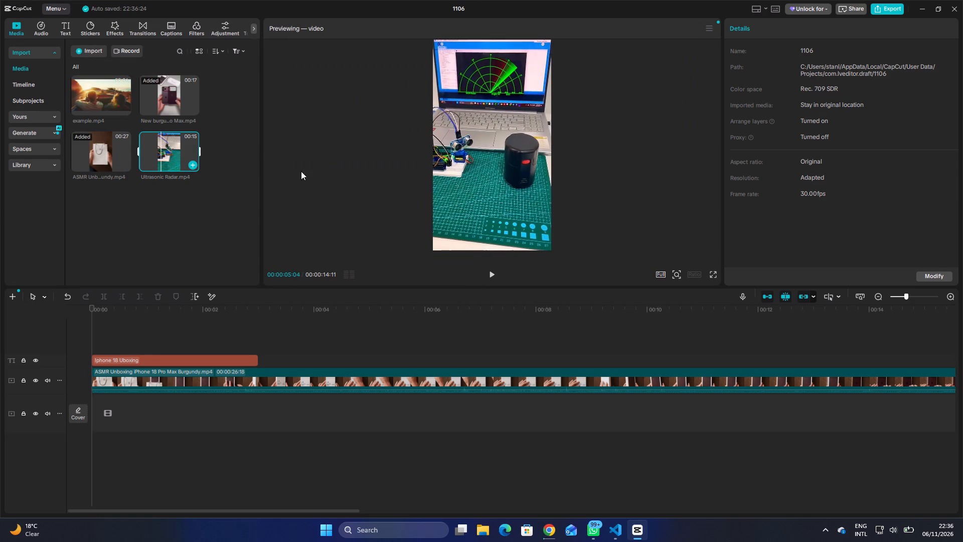
{"action": "left_click", "coordinate": [491, 274]}
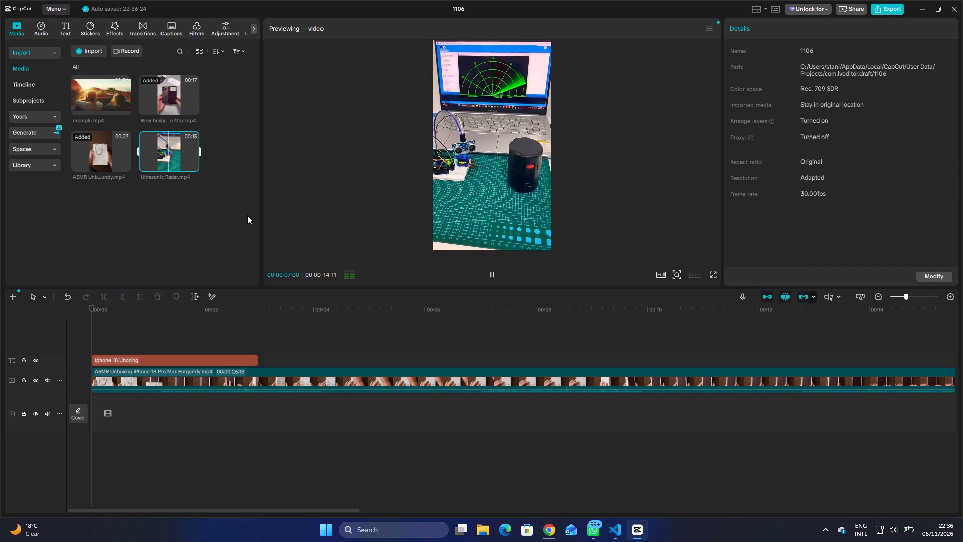
Delete the ASMR unboxing clip and the "Iphone 18 Uboxing" title from the start of the timeline.
{"action": "left_click", "coordinate": [203, 379]}
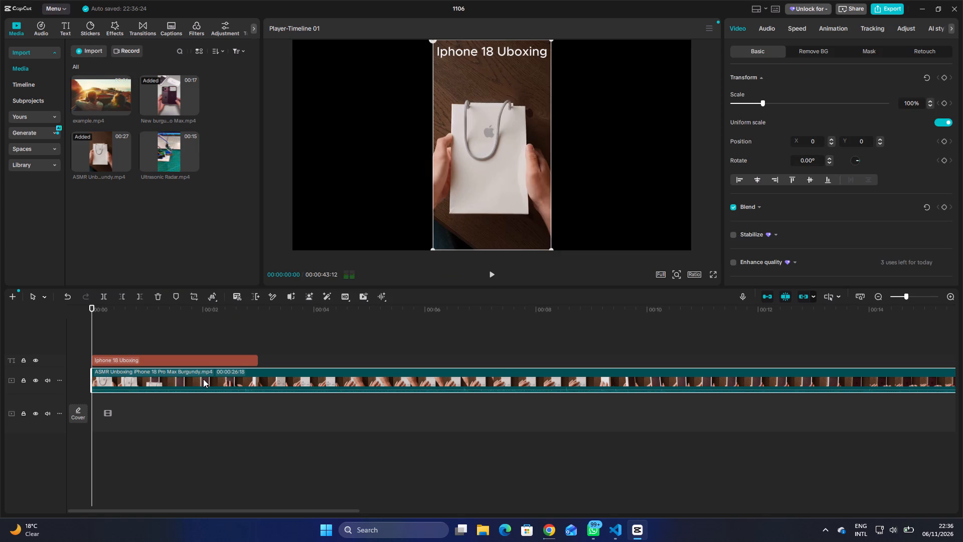
{"action": "key", "text": "Delete"}
{"action": "left_click", "coordinate": [181, 356]}
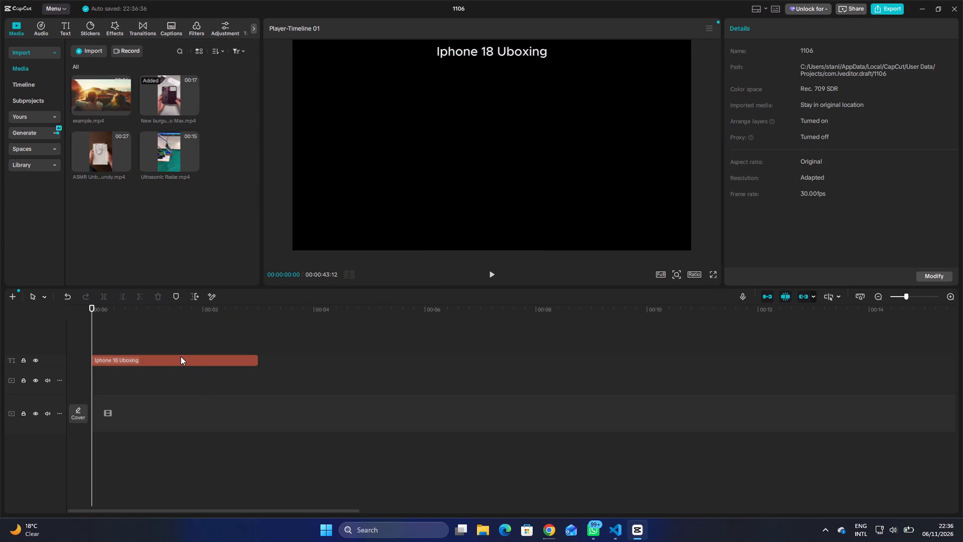
{"action": "key", "text": "Delete"}
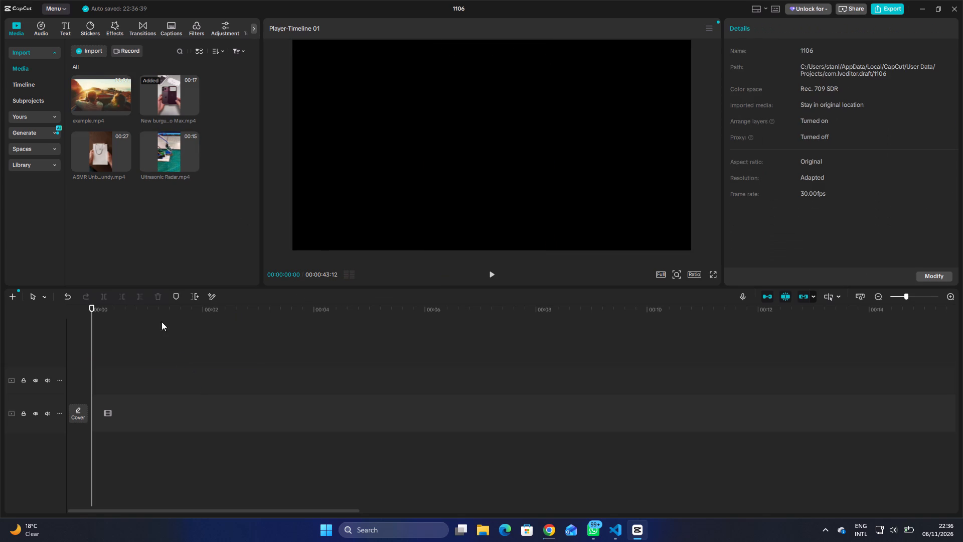
Place the Ultrasonic Radar clip at 00:00 on the emptied video track and select it.
{"action": "left_click_drag", "start_coordinate": [172, 157], "coordinate": [114, 360]}
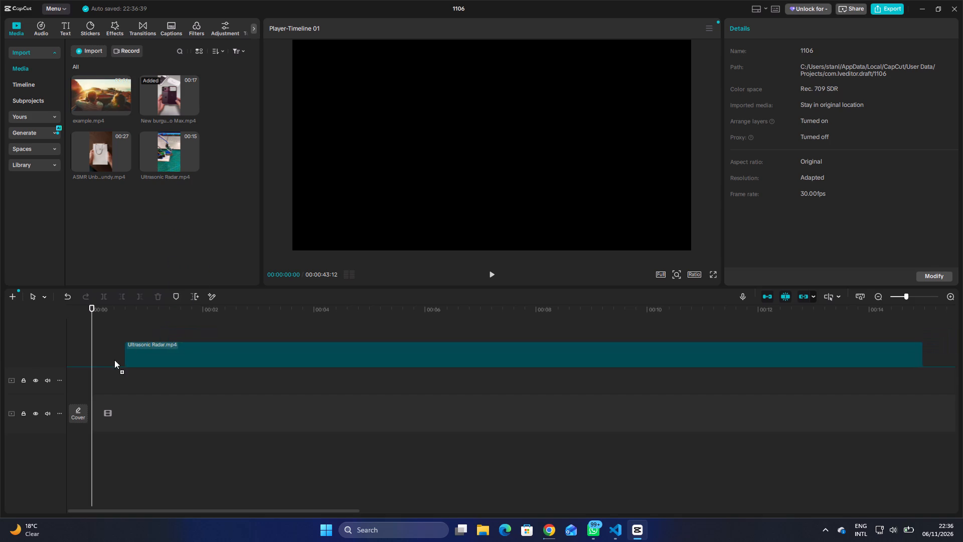
{"action": "left_click_drag", "start_coordinate": [114, 360], "coordinate": [93, 379]}
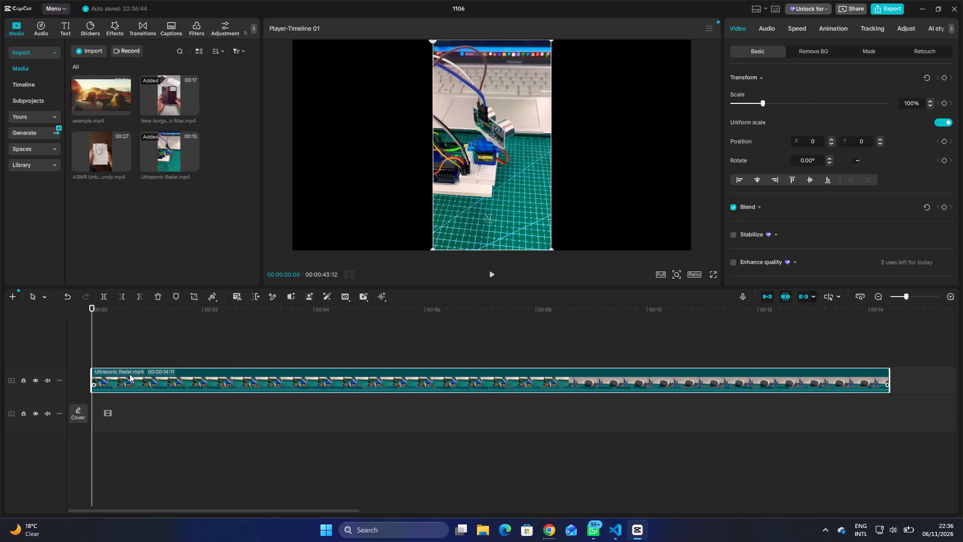
{"action": "left_click", "coordinate": [132, 372]}
{"action": "left_click", "coordinate": [132, 371]}
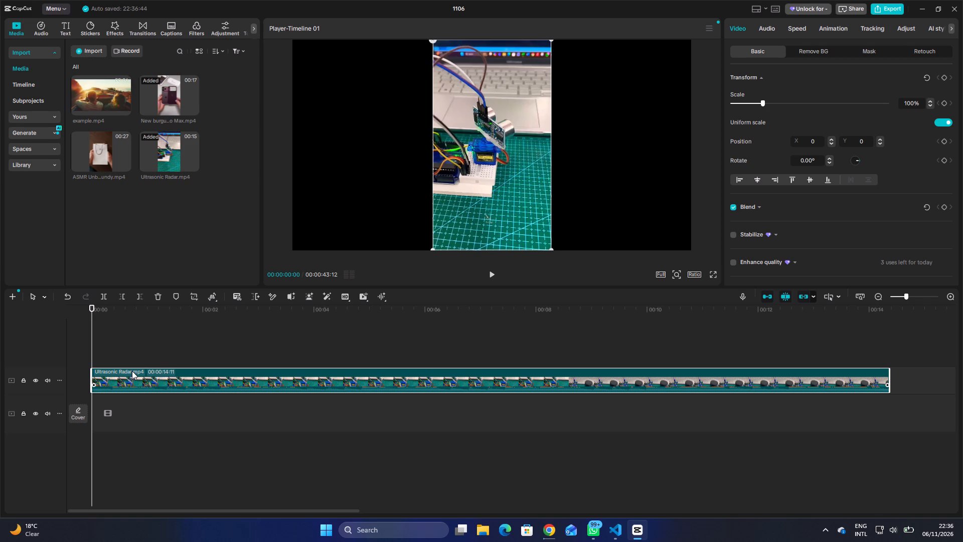
{"action": "left_click", "coordinate": [139, 371]}
Browse the audio library's music and favorites, and bring up the trending sound effects.
{"action": "left_click", "coordinate": [43, 26]}
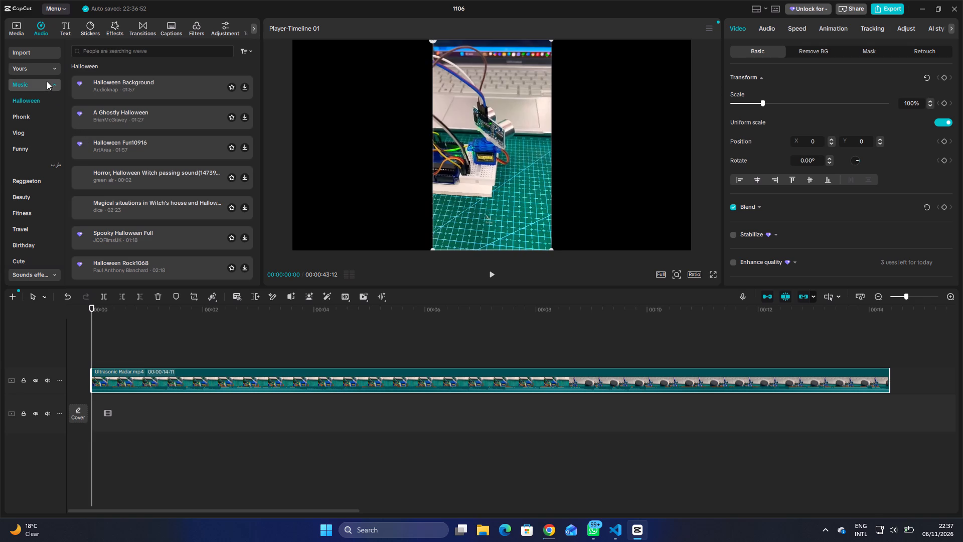
{"action": "left_click", "coordinate": [52, 68]}
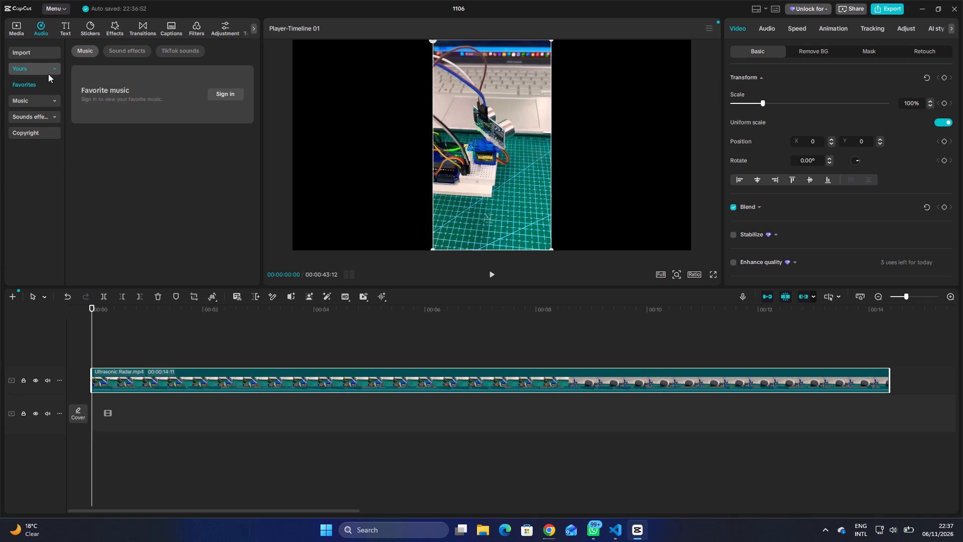
{"action": "left_click", "coordinate": [55, 55]}
{"action": "left_click", "coordinate": [52, 82]}
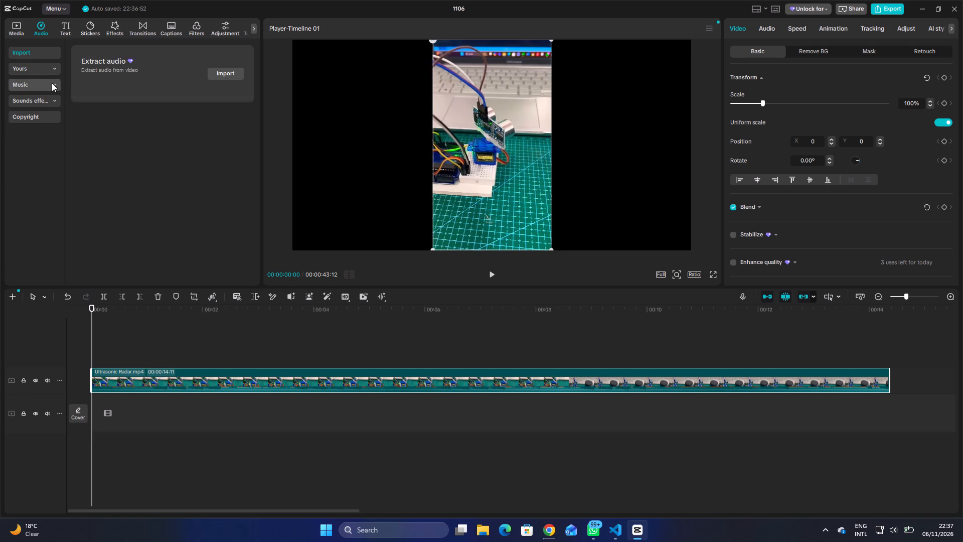
{"action": "left_click", "coordinate": [48, 85]}
{"action": "left_click", "coordinate": [41, 100]}
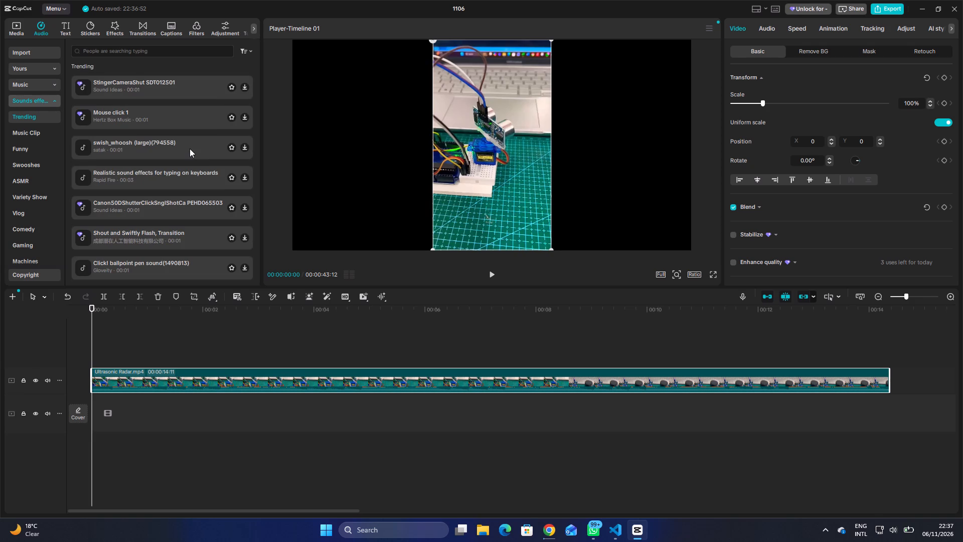
Leave the trending sound effects and bring up the audio import options for extracting audio from a video.
{"action": "left_click", "coordinate": [464, 146]}
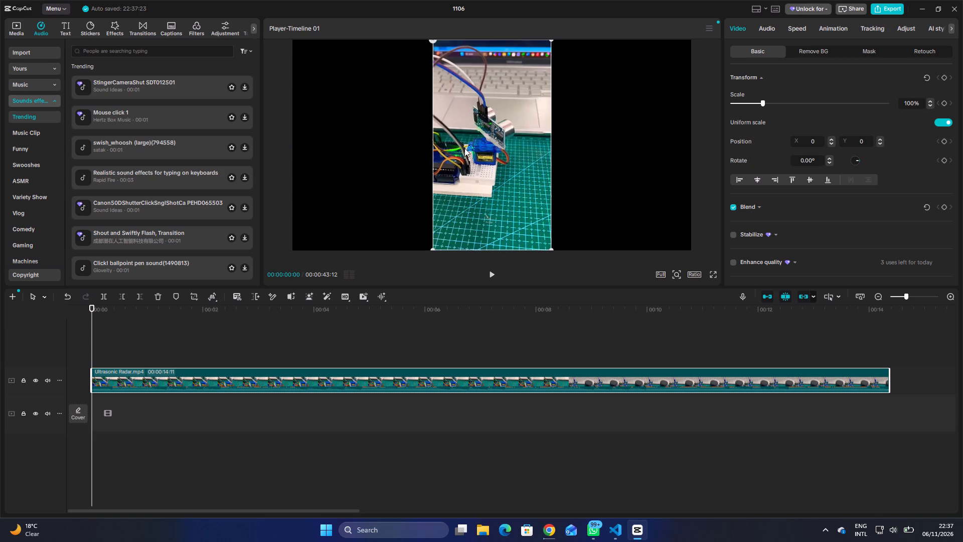
{"action": "left_click", "coordinate": [465, 149]}
{"action": "left_click", "coordinate": [32, 53]}
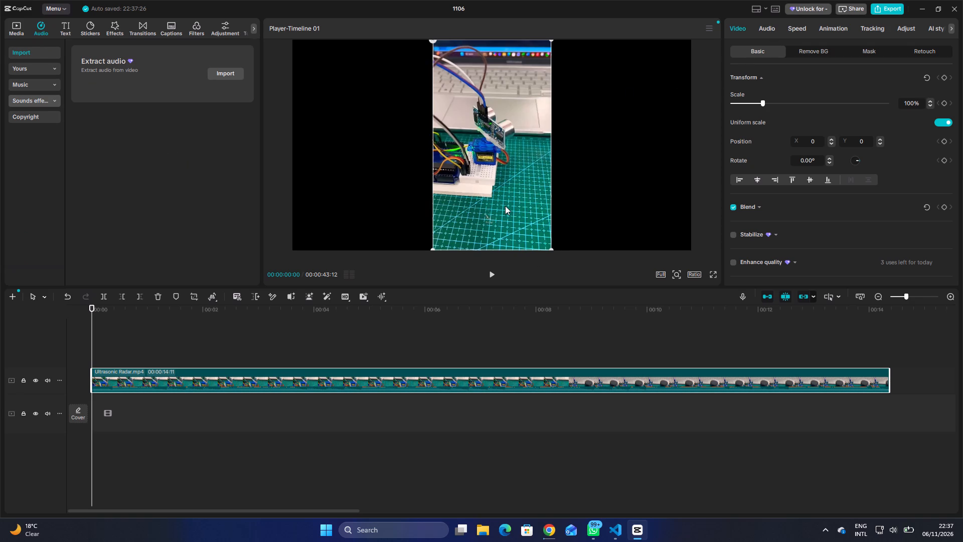
Preview the Ultrasonic Radar clip on the timeline by playing it from 00:00.
{"action": "left_click", "coordinate": [495, 173]}
{"action": "left_click", "coordinate": [493, 277]}
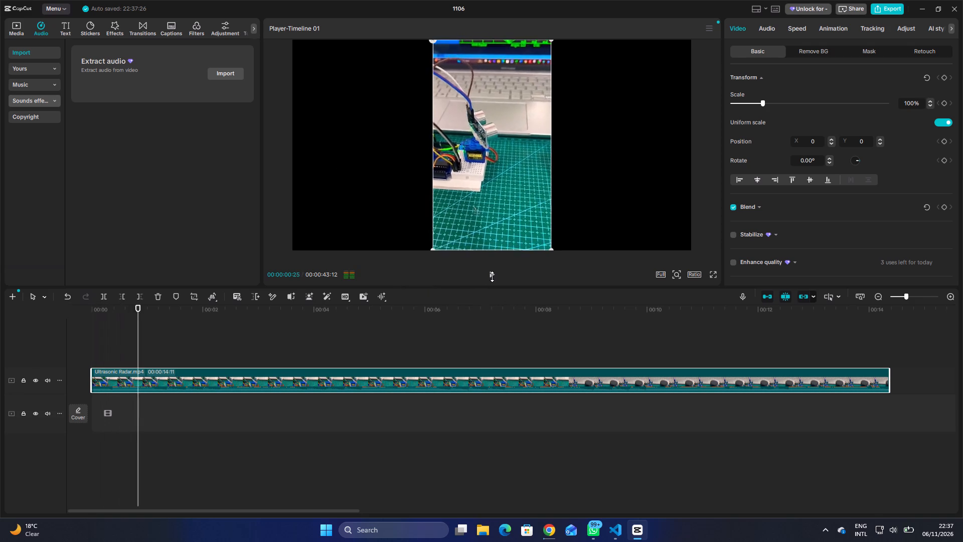
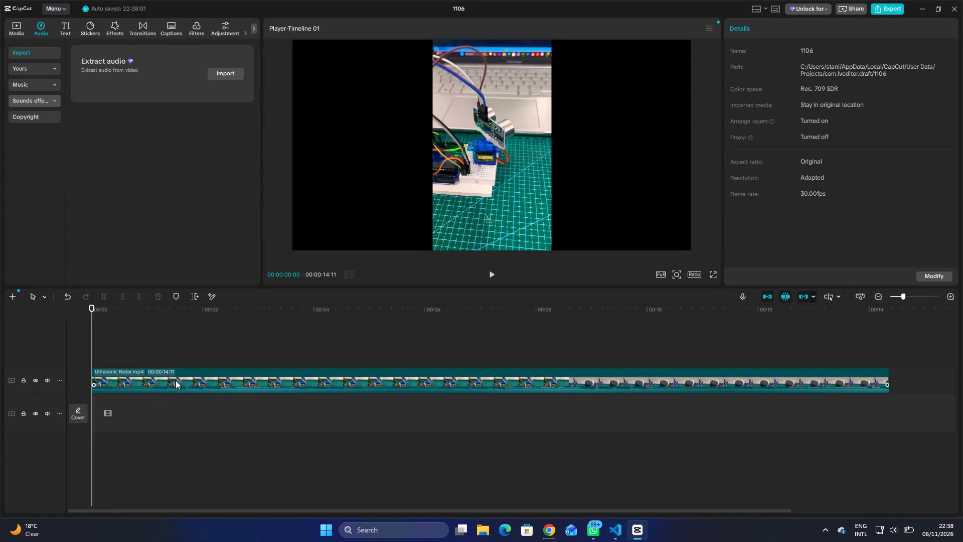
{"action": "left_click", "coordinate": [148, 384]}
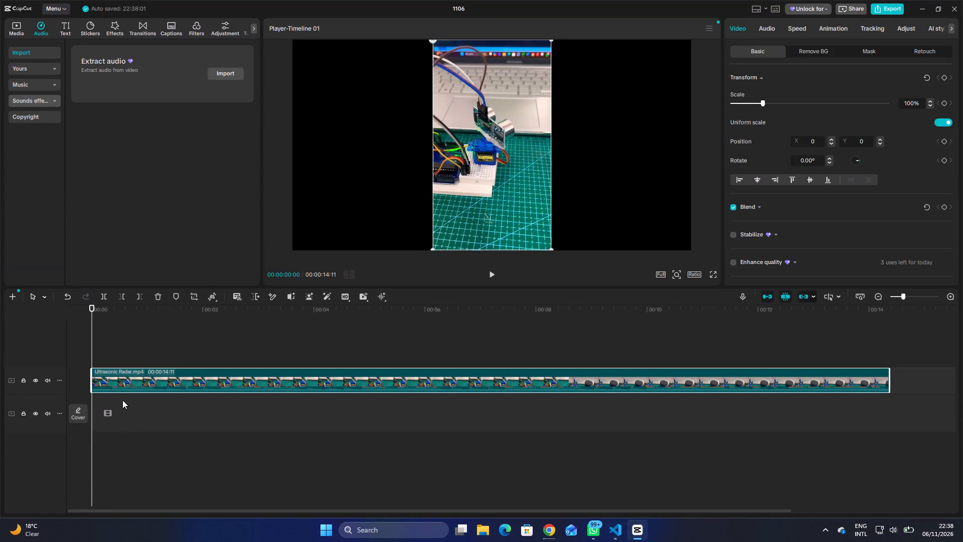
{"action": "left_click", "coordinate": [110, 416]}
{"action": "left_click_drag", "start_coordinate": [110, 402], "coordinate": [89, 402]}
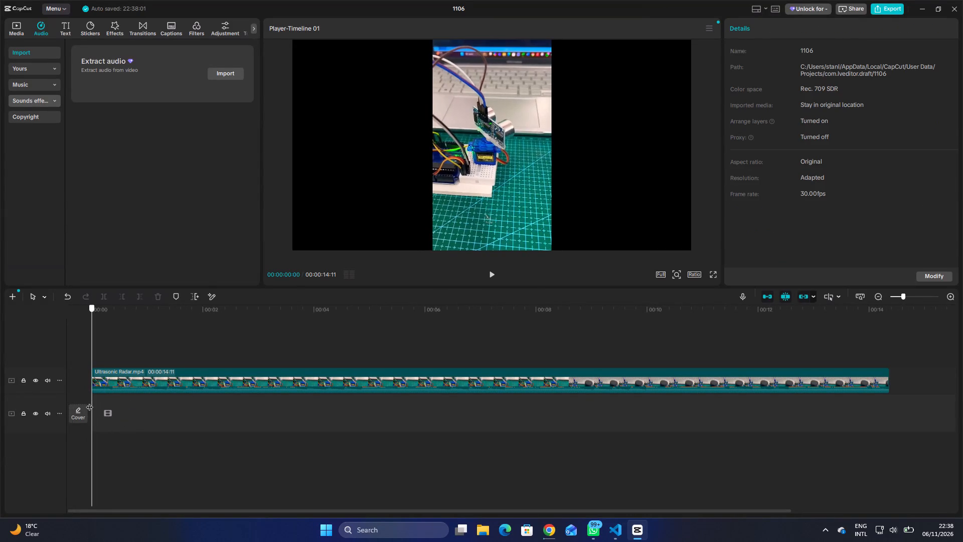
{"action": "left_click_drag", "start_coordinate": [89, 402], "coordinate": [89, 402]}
Look over the audio copyright check and the option to extract audio from a video file, without importing one.
{"action": "left_click", "coordinate": [31, 117]}
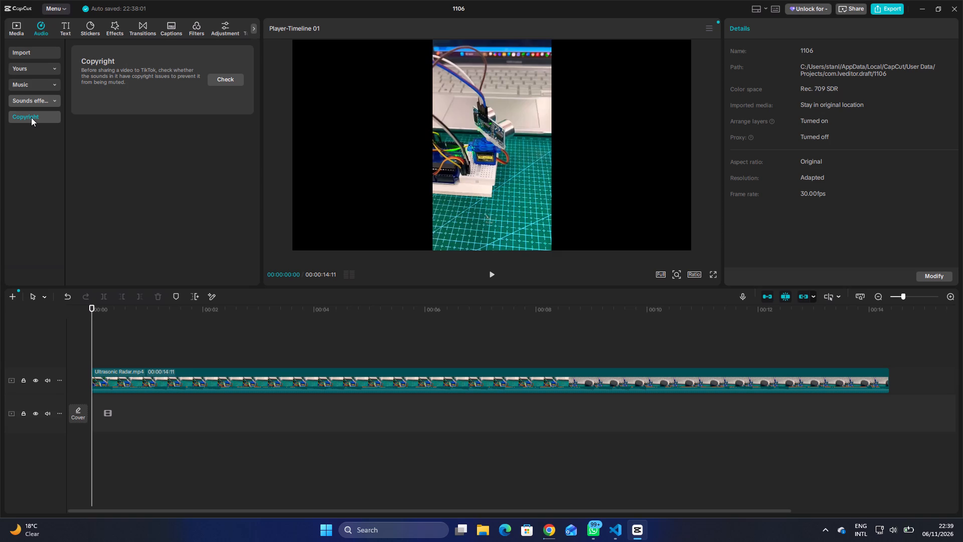
{"action": "left_click", "coordinate": [34, 49]}
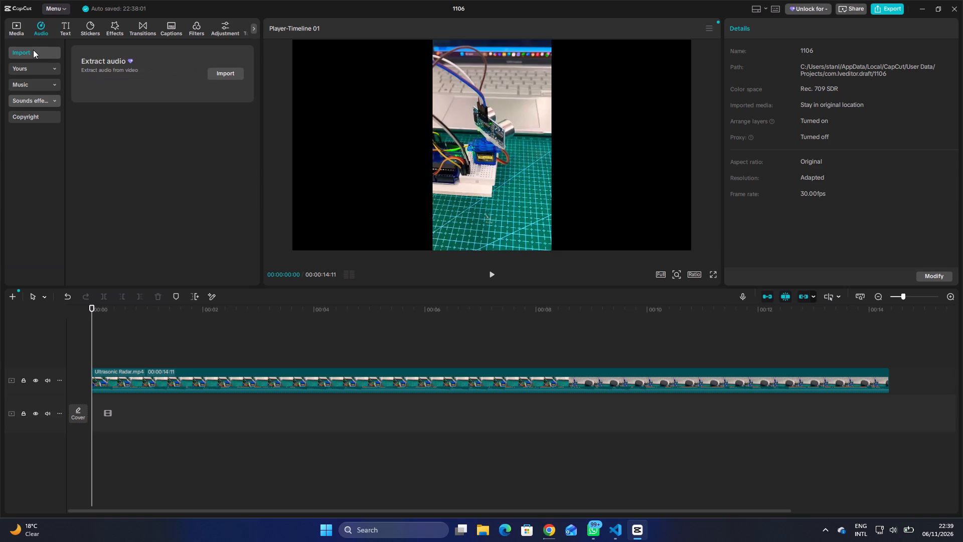
{"action": "left_click", "coordinate": [129, 64]}
{"action": "left_click", "coordinate": [221, 70]}
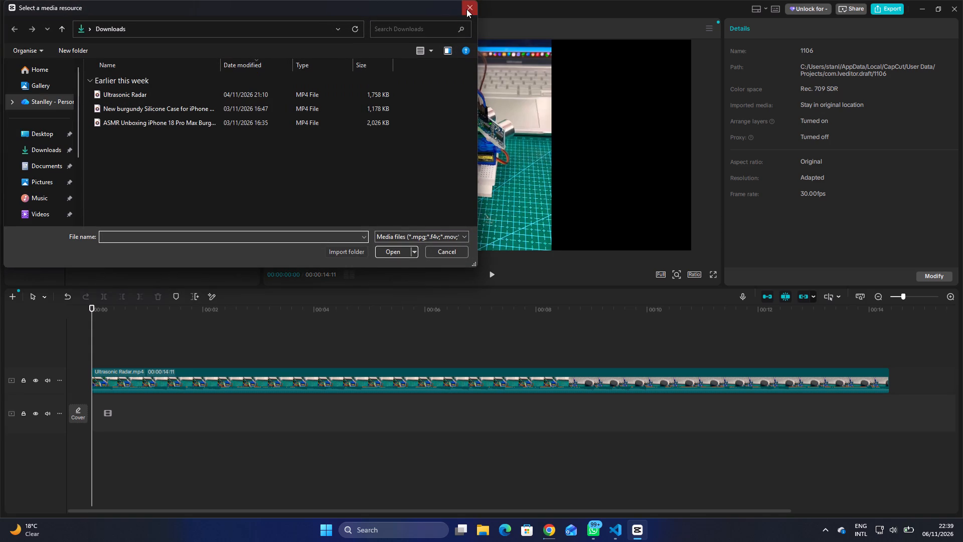
{"action": "left_click", "coordinate": [467, 9]}
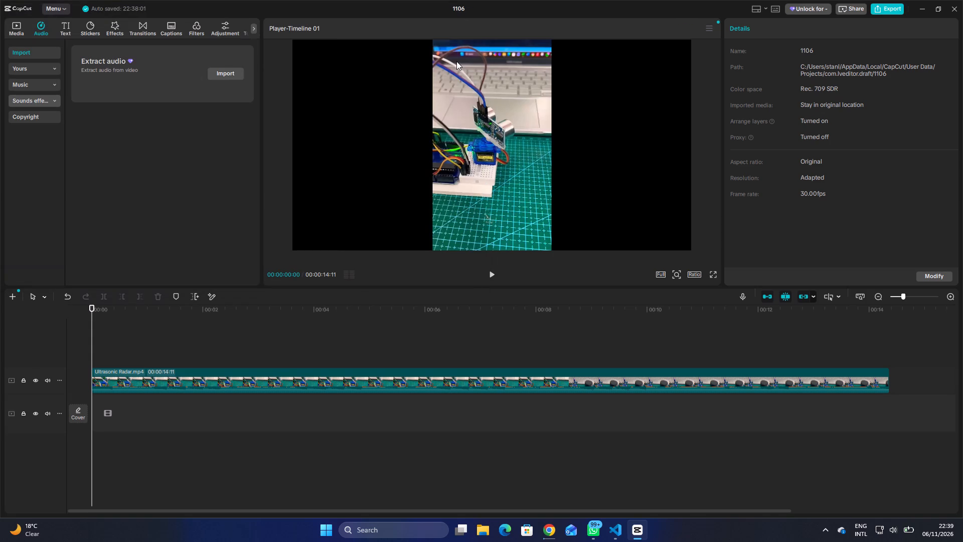
Browse the text options, trending and Black Friday stickers, effects, transitions, adjustment presets and templates available for the video.
{"action": "left_click", "coordinate": [80, 30]}
{"action": "left_click", "coordinate": [63, 30]}
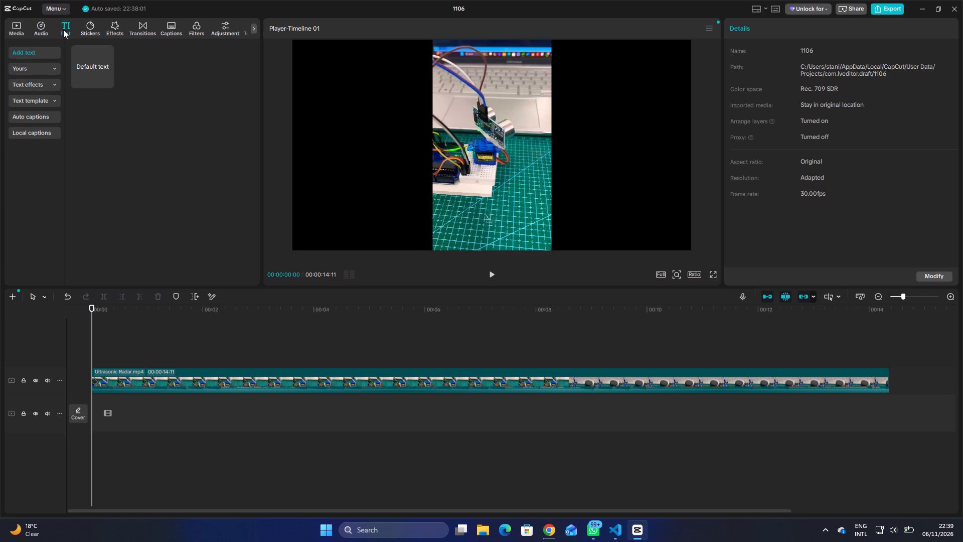
{"action": "left_click", "coordinate": [86, 31]}
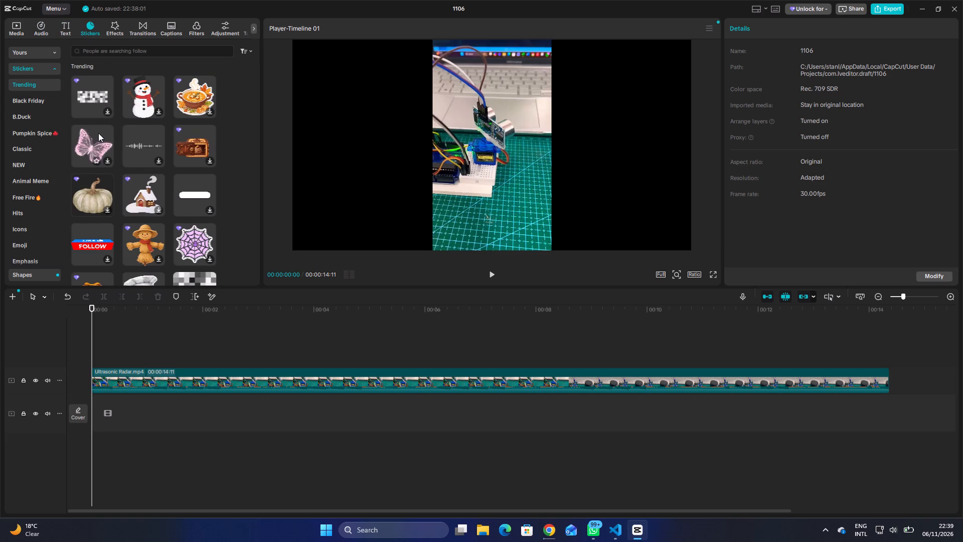
{"action": "left_click", "coordinate": [35, 99]}
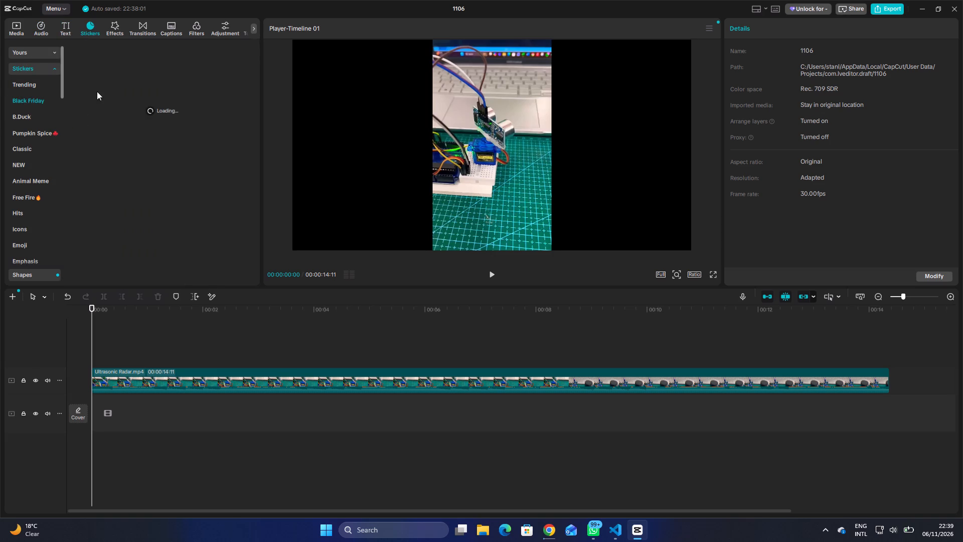
{"action": "left_click", "coordinate": [119, 34]}
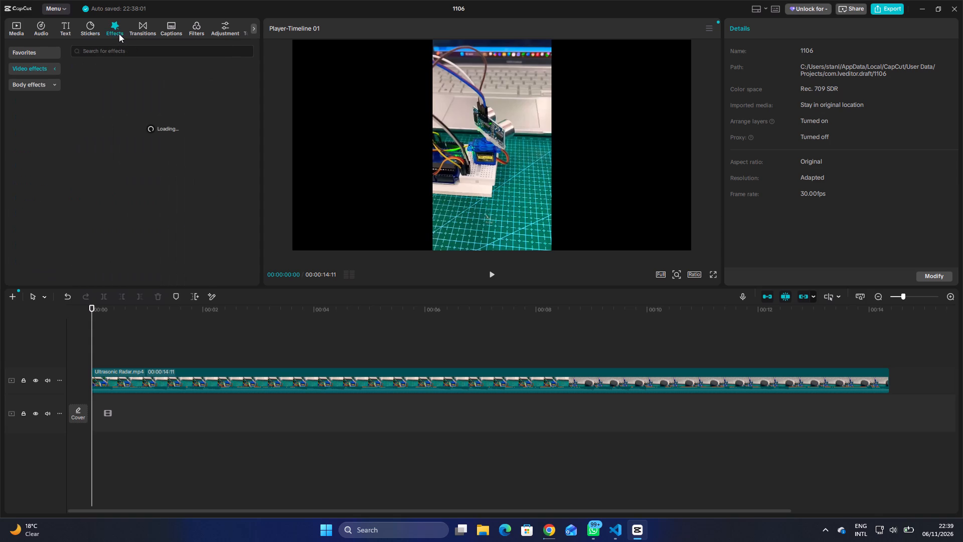
{"action": "left_click", "coordinate": [139, 34]}
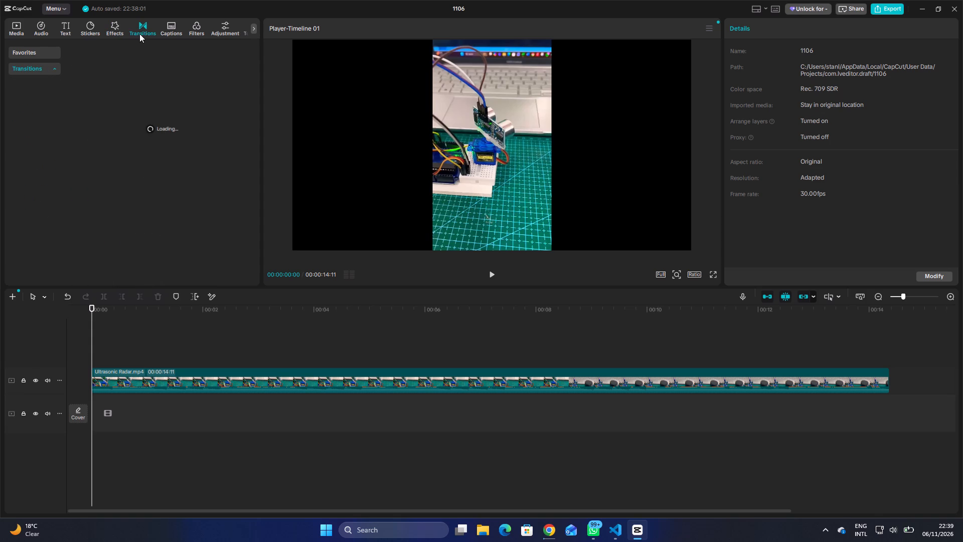
{"action": "left_click", "coordinate": [222, 29]}
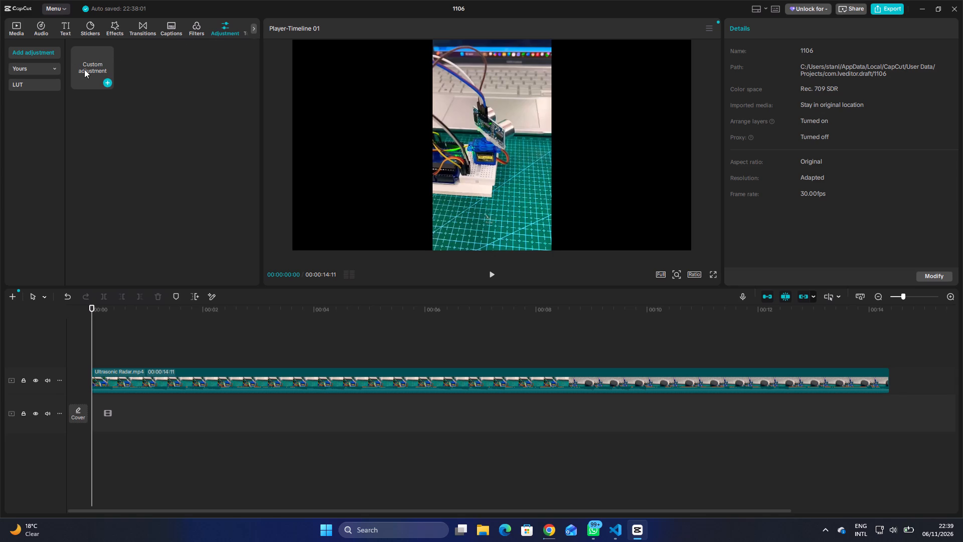
{"action": "left_click", "coordinate": [42, 69]}
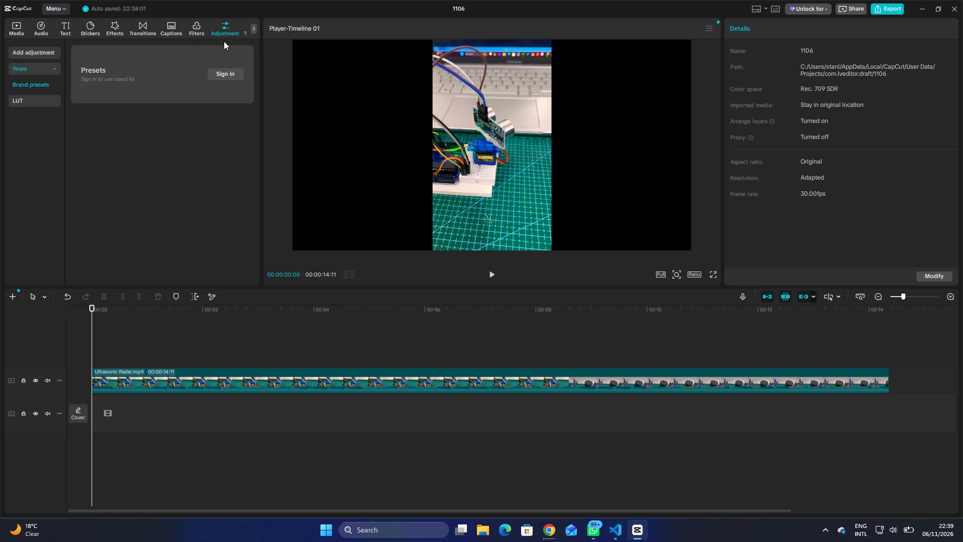
{"action": "left_click", "coordinate": [253, 28]}
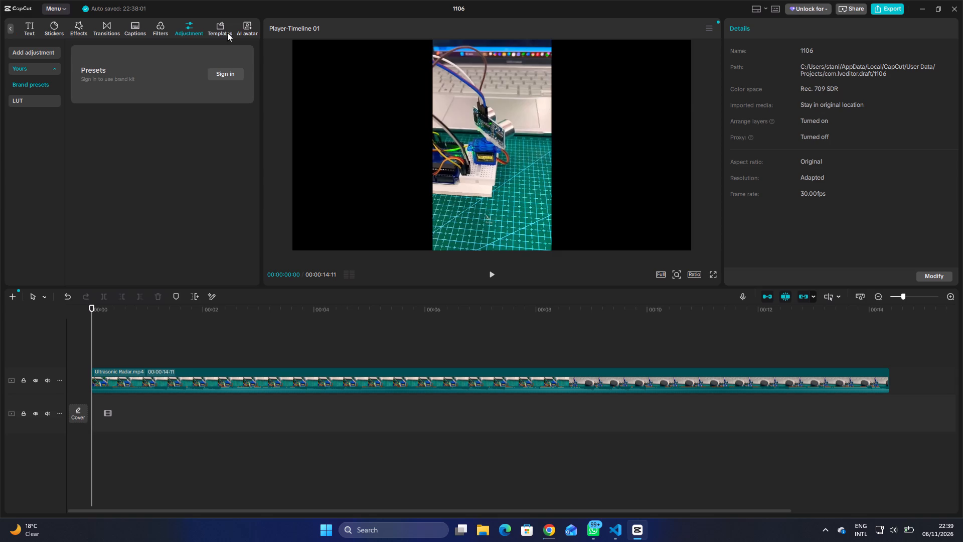
{"action": "left_click", "coordinate": [221, 24]}
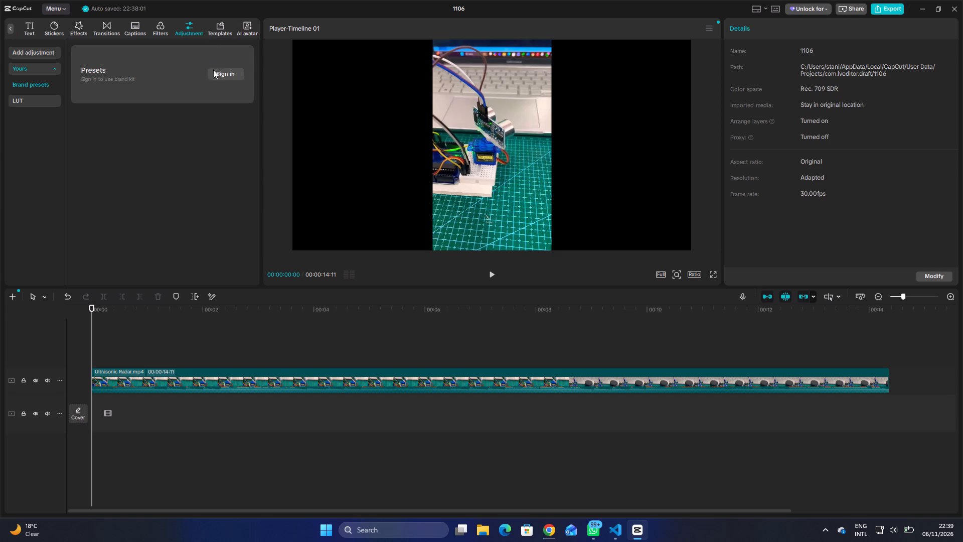
{"action": "left_click", "coordinate": [217, 73]}
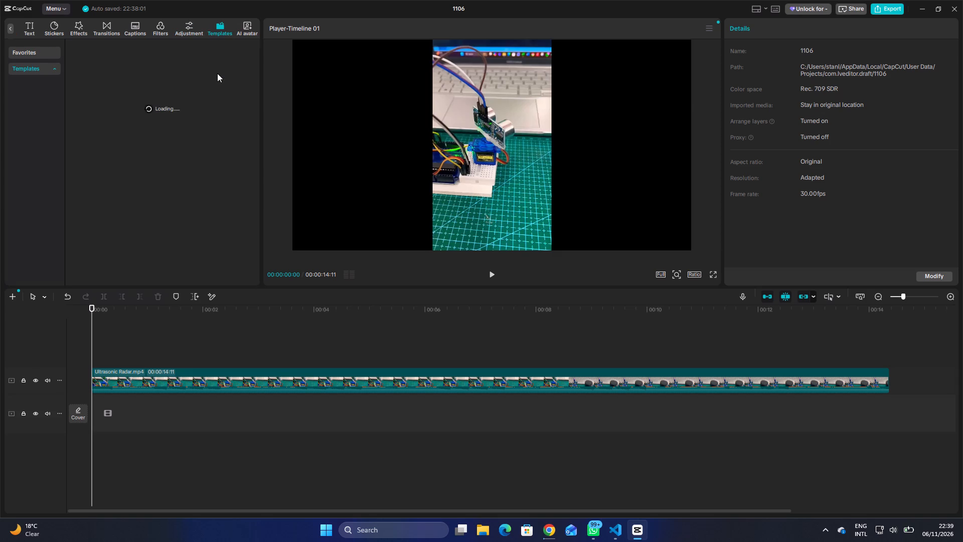
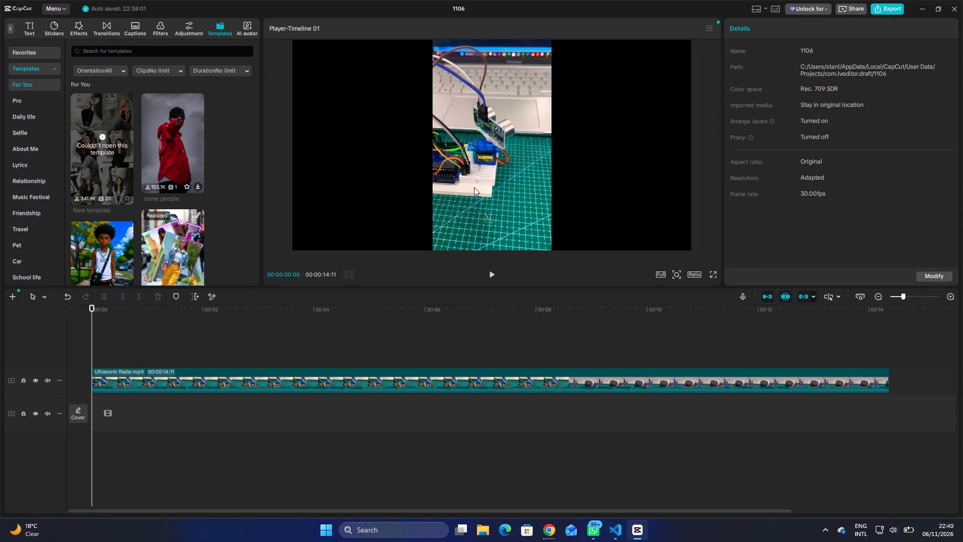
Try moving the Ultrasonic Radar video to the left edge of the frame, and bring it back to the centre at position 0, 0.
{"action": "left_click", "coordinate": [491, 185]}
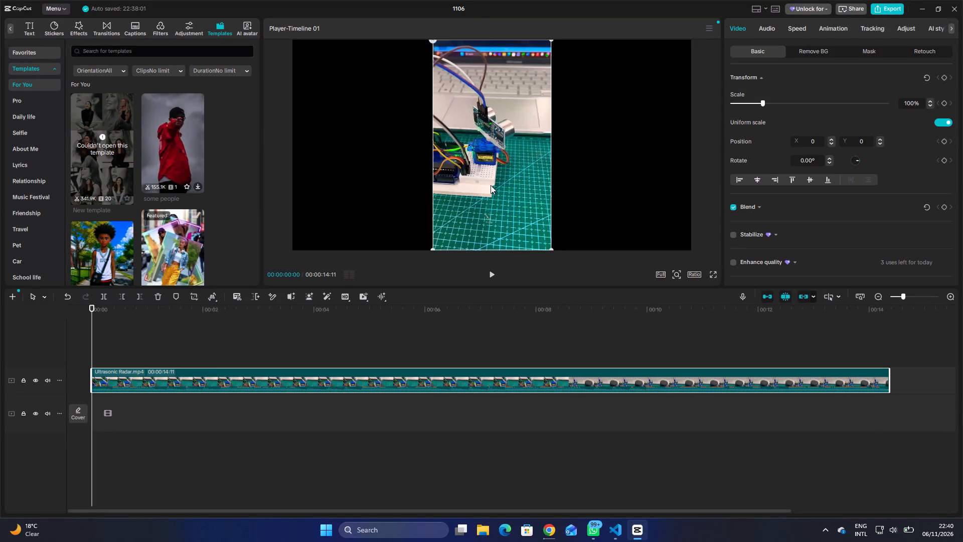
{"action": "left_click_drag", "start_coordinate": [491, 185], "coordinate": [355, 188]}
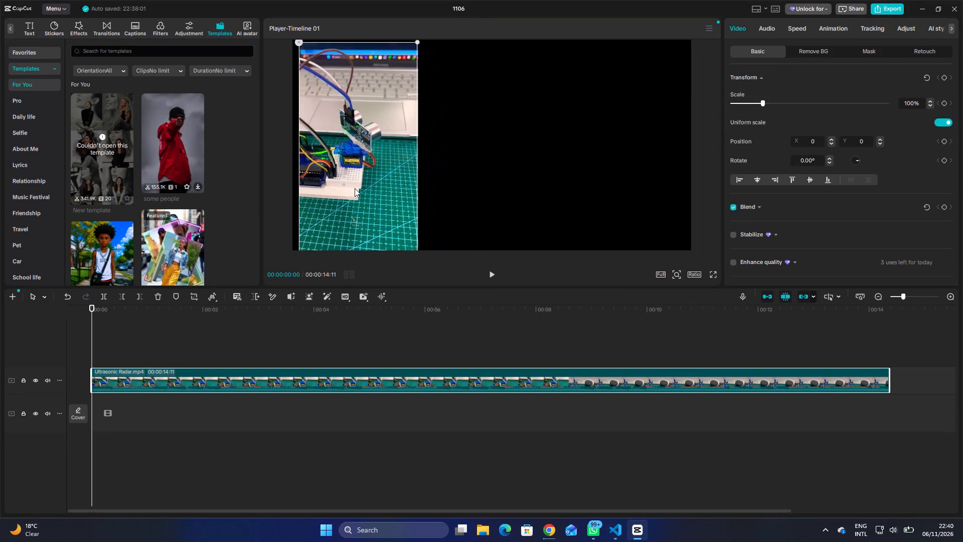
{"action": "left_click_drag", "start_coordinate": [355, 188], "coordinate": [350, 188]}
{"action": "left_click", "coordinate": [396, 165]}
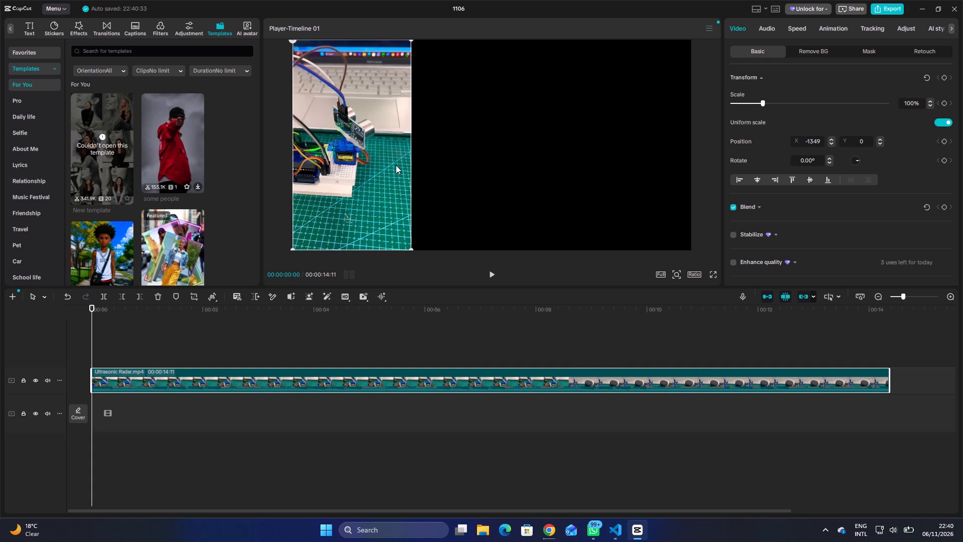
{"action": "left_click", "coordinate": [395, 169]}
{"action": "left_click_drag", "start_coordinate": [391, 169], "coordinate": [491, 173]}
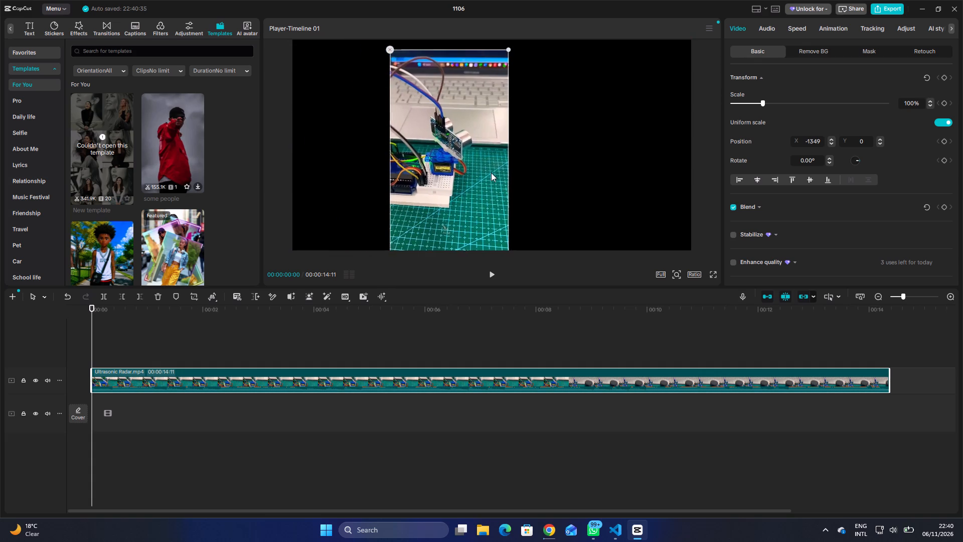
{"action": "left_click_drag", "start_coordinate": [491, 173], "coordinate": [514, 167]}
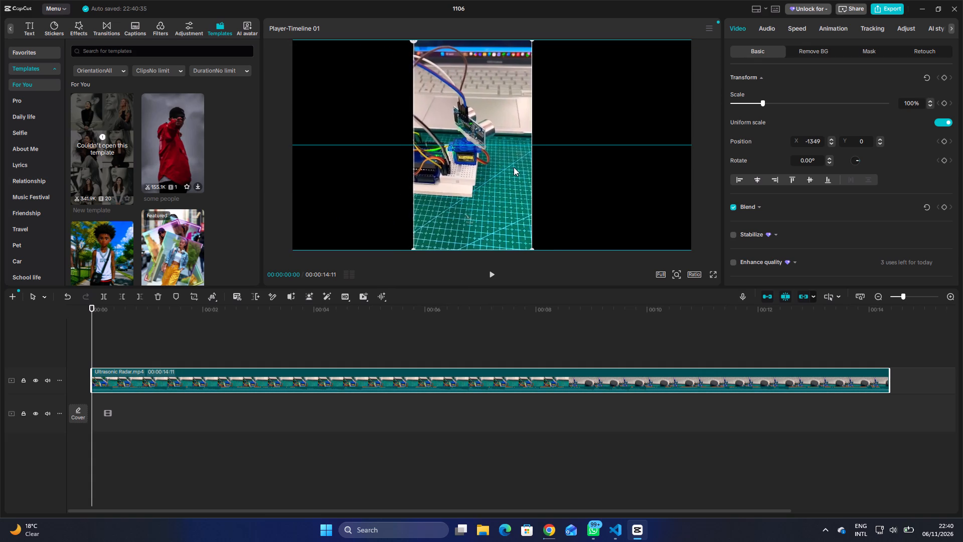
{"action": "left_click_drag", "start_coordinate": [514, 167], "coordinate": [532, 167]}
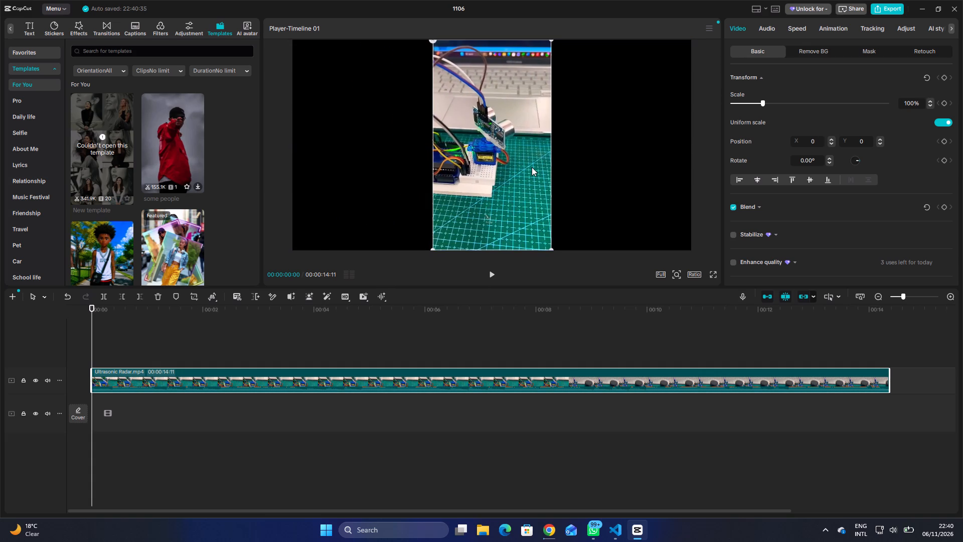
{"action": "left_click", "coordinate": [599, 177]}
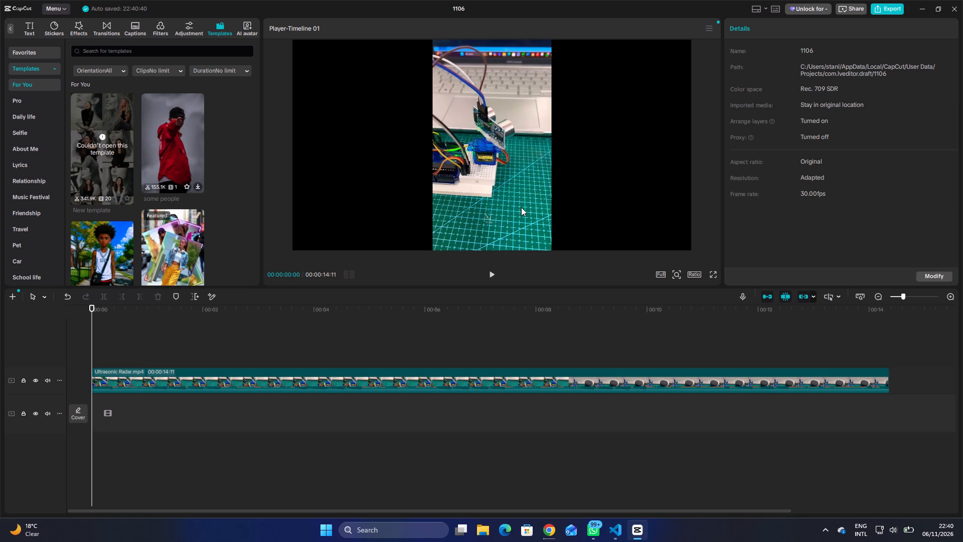
Apply the Dark Ruler voice character to the Ultrasonic Radar clip's audio and play the clip through.
{"action": "left_click", "coordinate": [521, 207]}
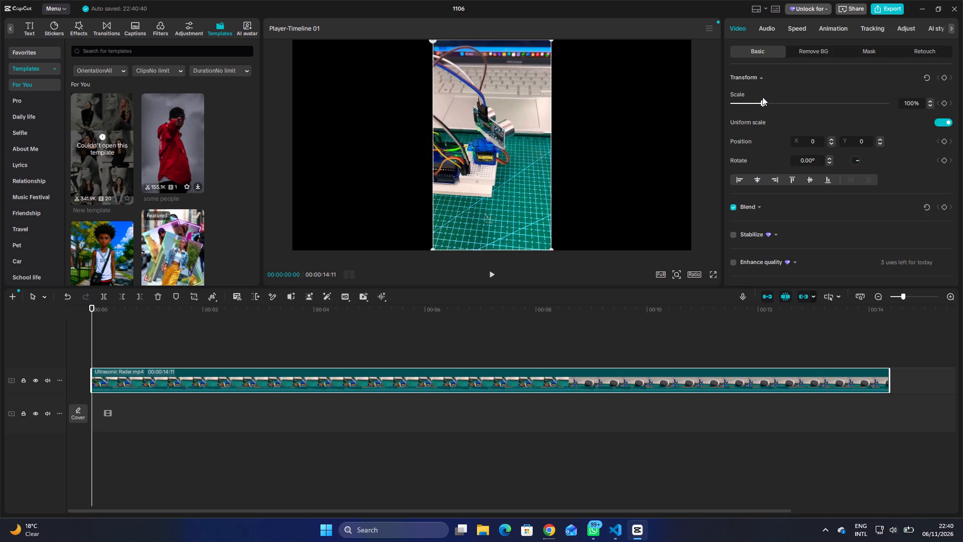
{"action": "left_click", "coordinate": [772, 32]}
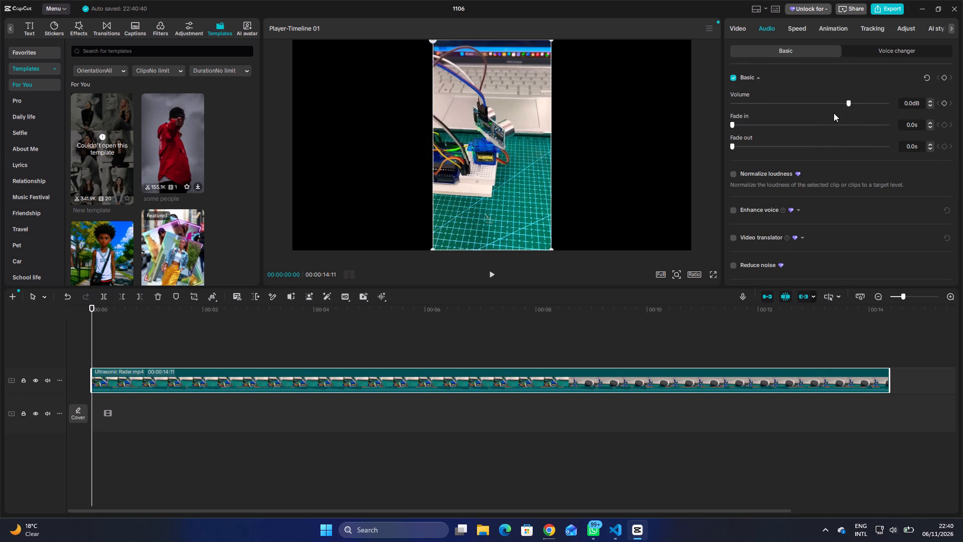
{"action": "left_click", "coordinate": [871, 47]}
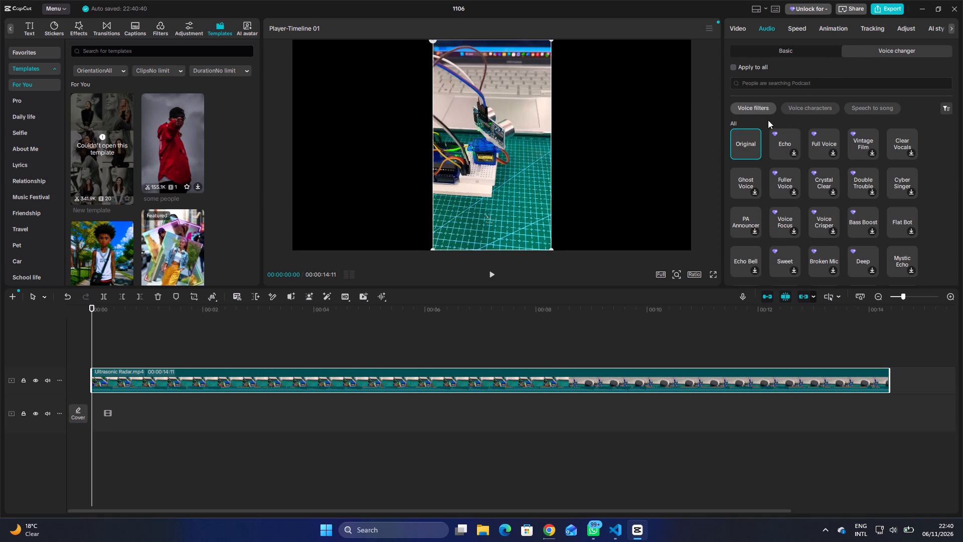
{"action": "left_click", "coordinate": [810, 106]}
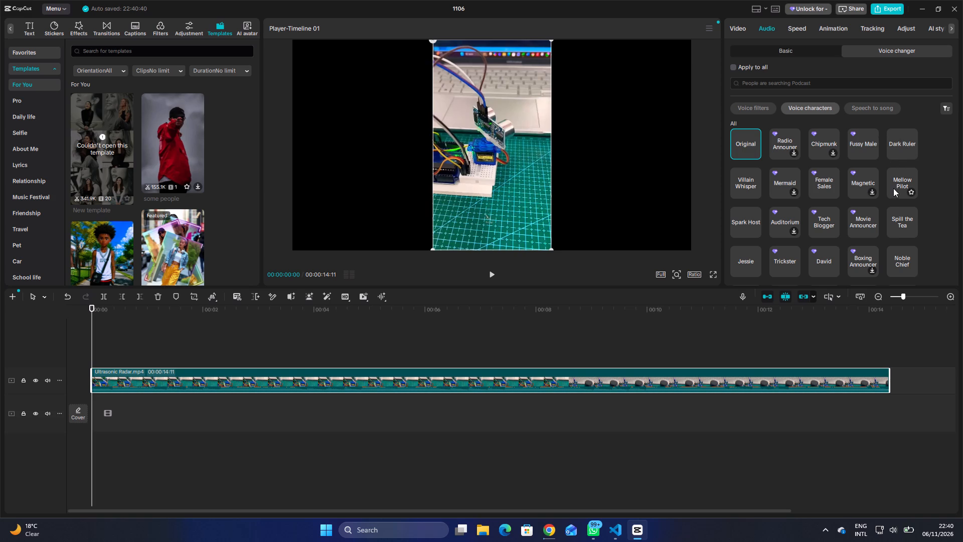
{"action": "left_click", "coordinate": [901, 143]}
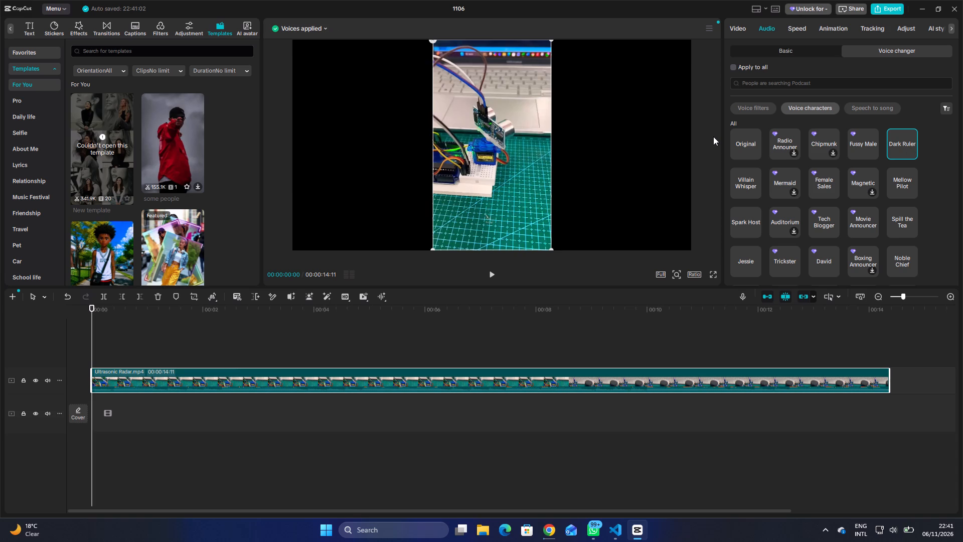
{"action": "key", "text": "space"}
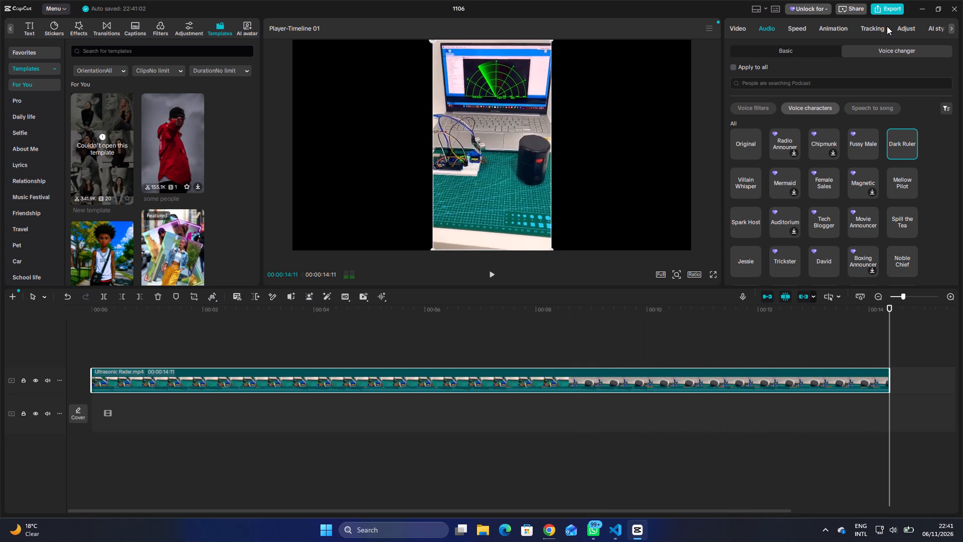
Return the playhead to the start and look over the entrance animations, transitions, Black Friday stickers and trending video effects.
{"action": "left_click", "coordinate": [834, 30]}
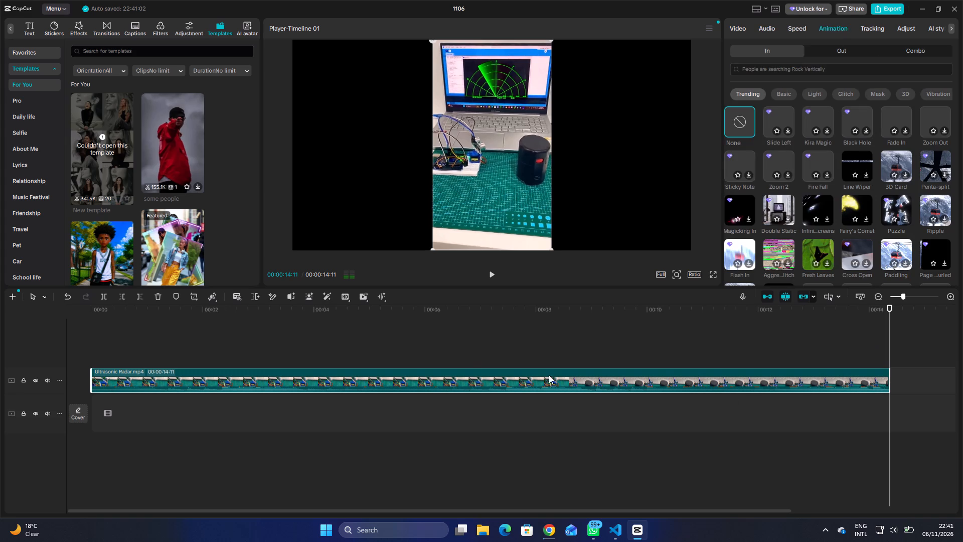
{"action": "left_click", "coordinate": [93, 372]}
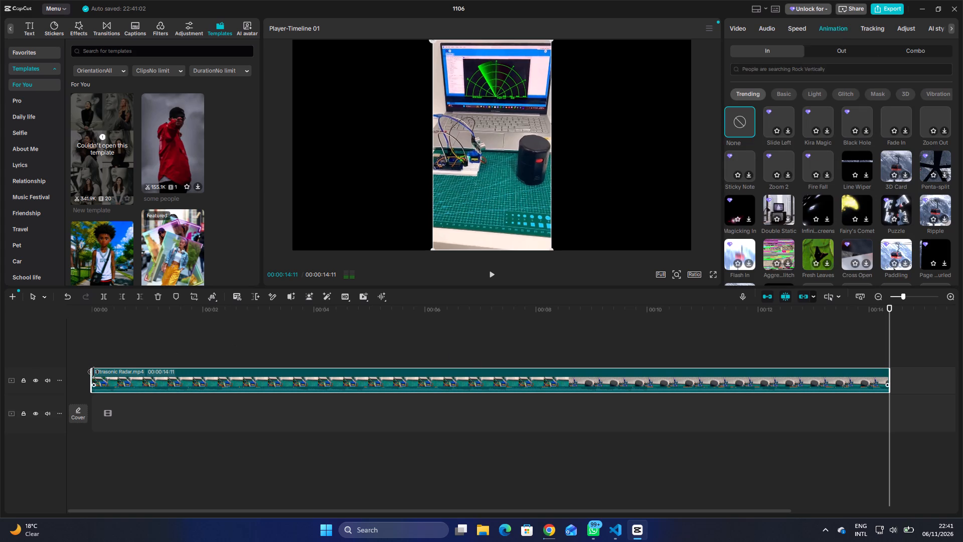
{"action": "left_click", "coordinate": [96, 375]}
{"action": "left_click_drag", "start_coordinate": [893, 345], "coordinate": [273, 398]}
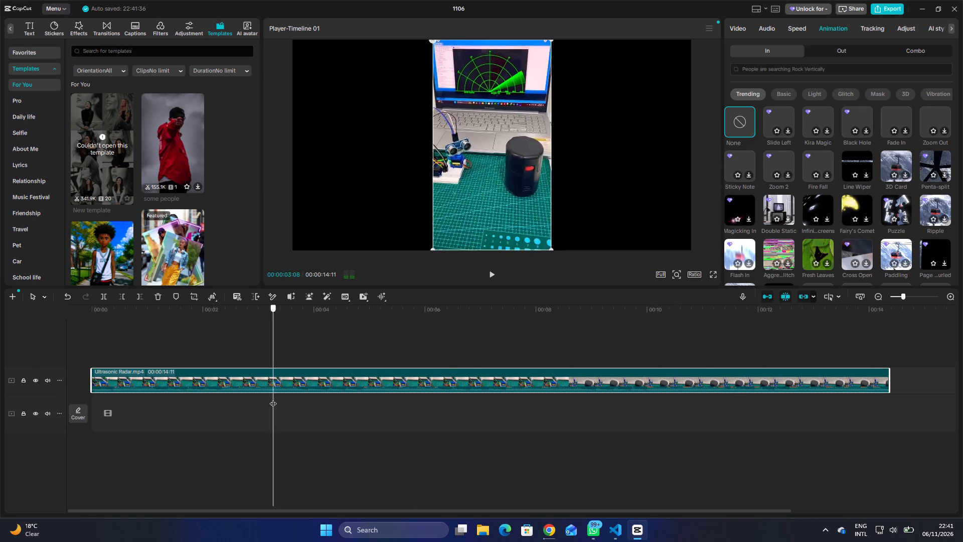
{"action": "left_click_drag", "start_coordinate": [273, 398], "coordinate": [0, 374]}
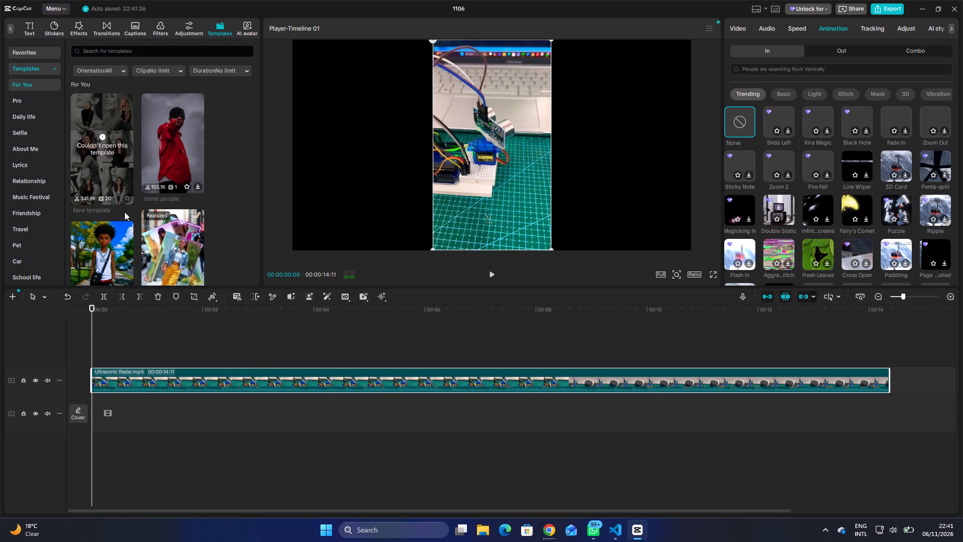
{"action": "left_click", "coordinate": [106, 30]}
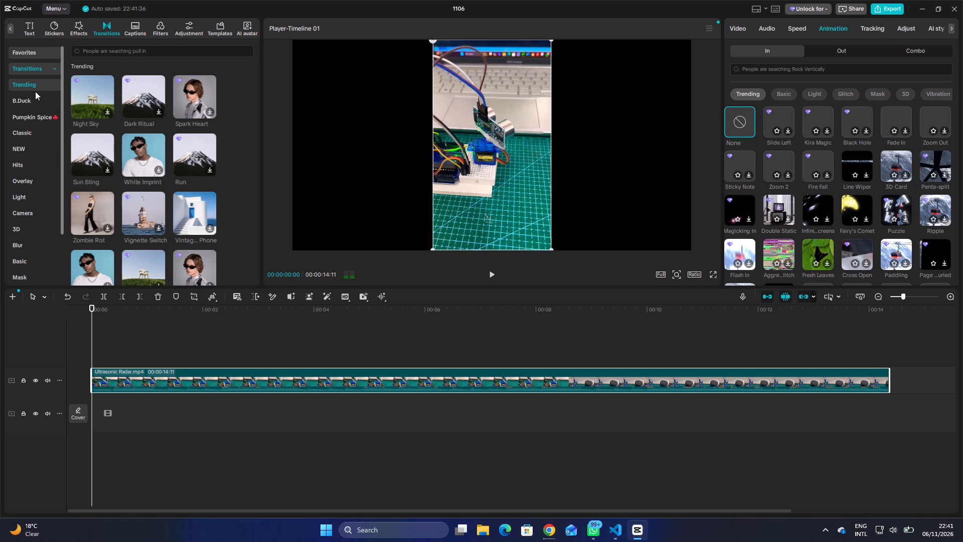
{"action": "left_click", "coordinate": [55, 34]}
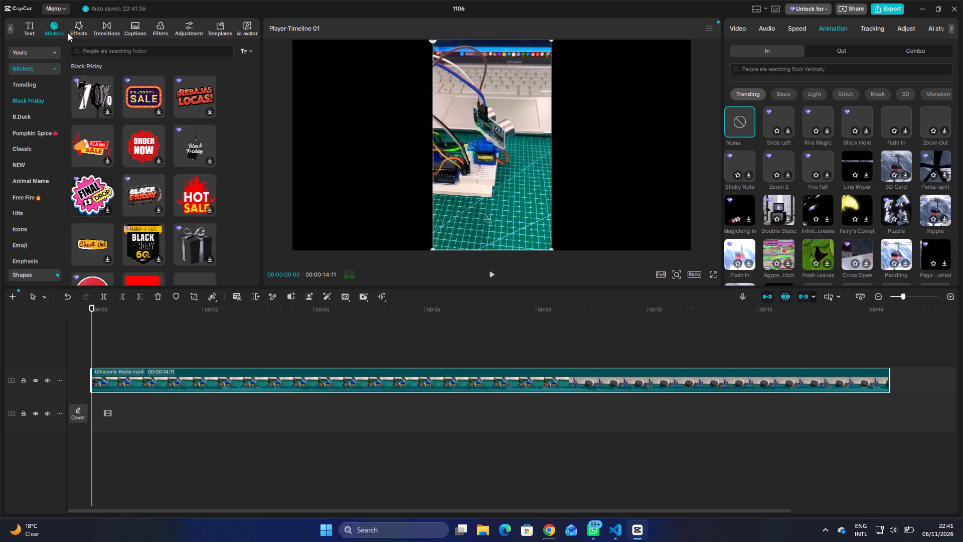
{"action": "left_click", "coordinate": [71, 33]}
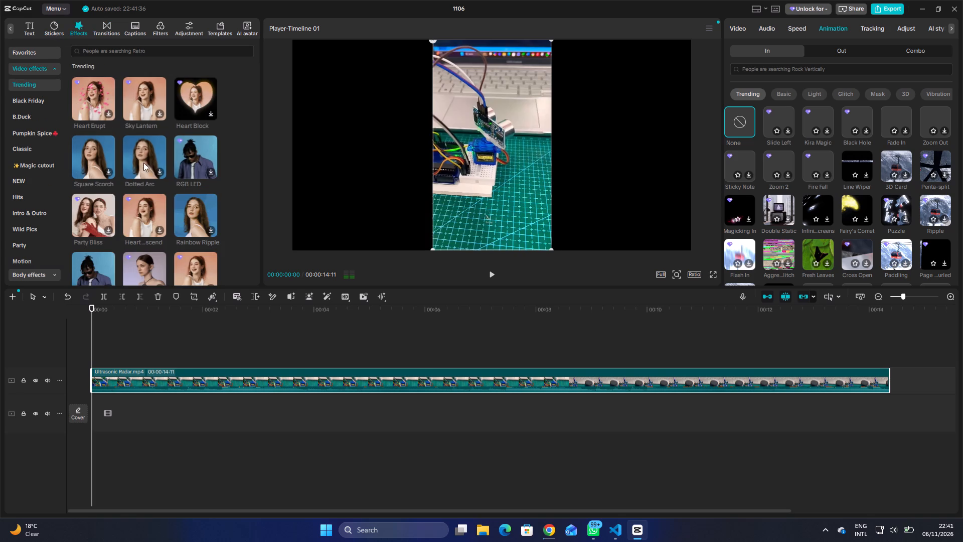
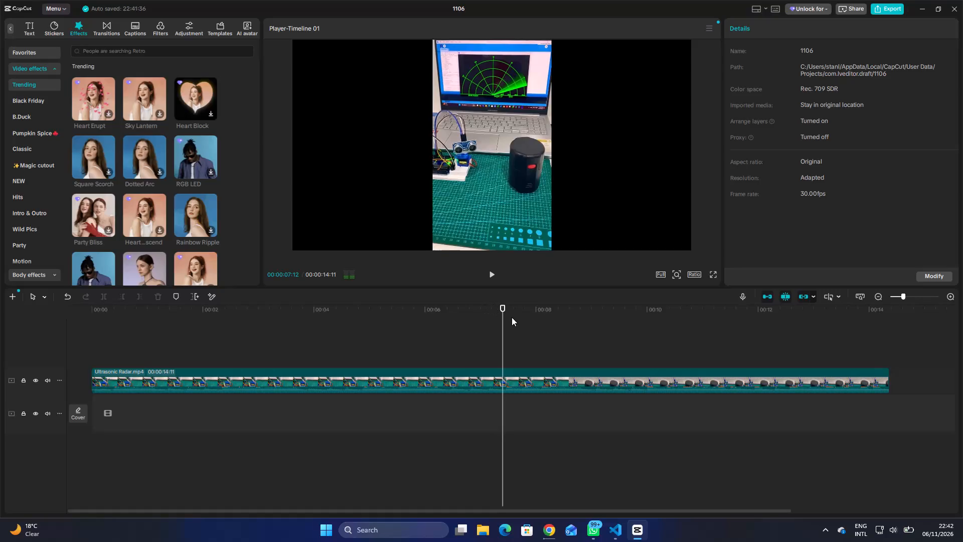
Return the playhead to the start and preview the trending multicolour torn-paper text effect over the video.
{"action": "left_click_drag", "start_coordinate": [502, 308], "coordinate": [109, 329]}
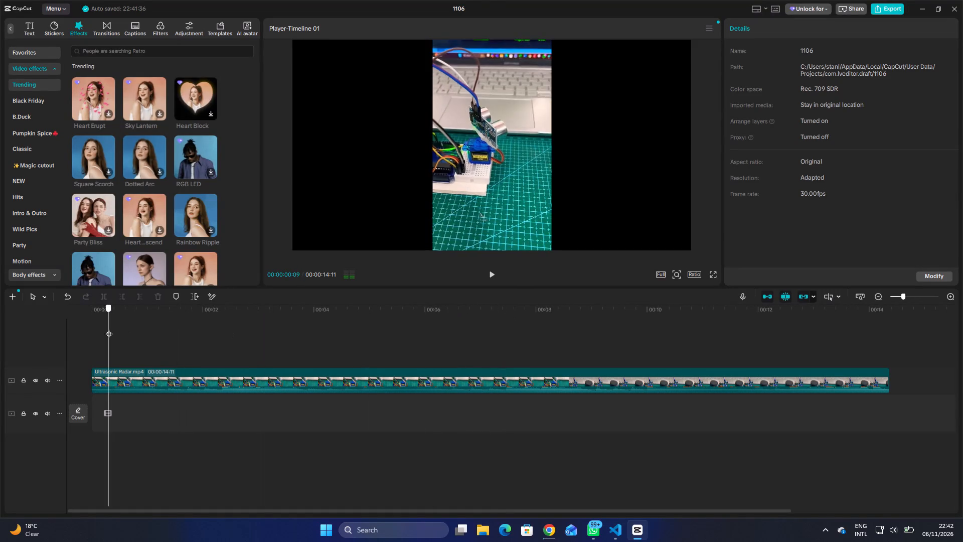
{"action": "left_click_drag", "start_coordinate": [109, 329], "coordinate": [56, 328]}
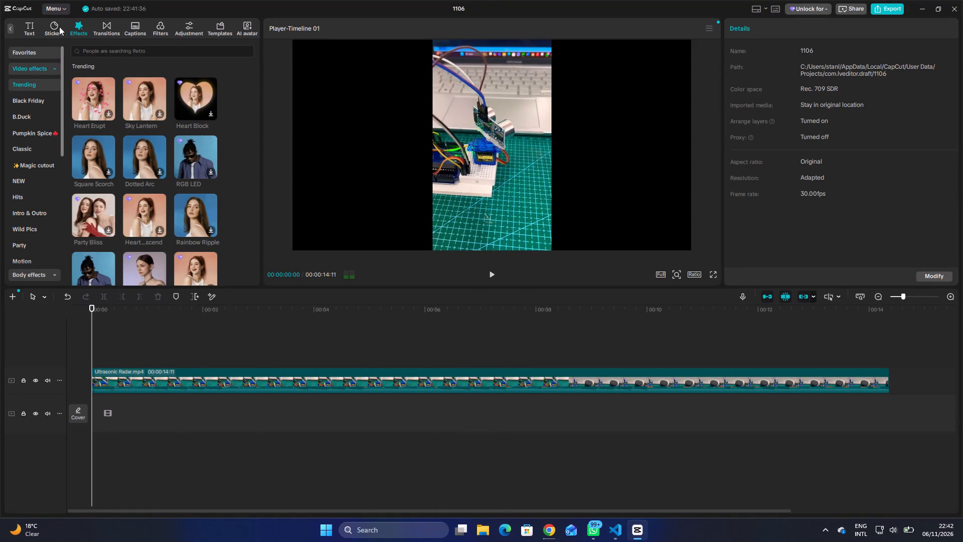
{"action": "left_click", "coordinate": [162, 31]}
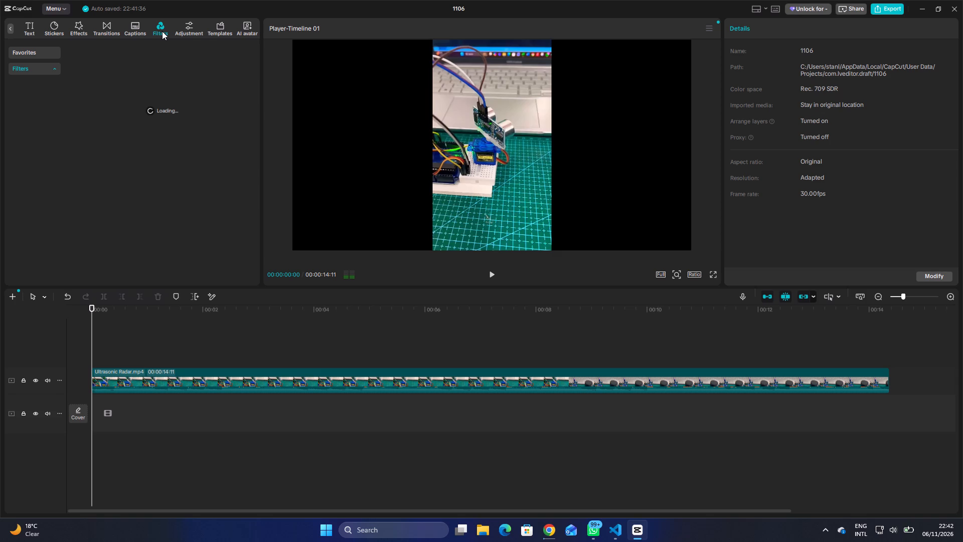
{"action": "left_click", "coordinate": [30, 28]}
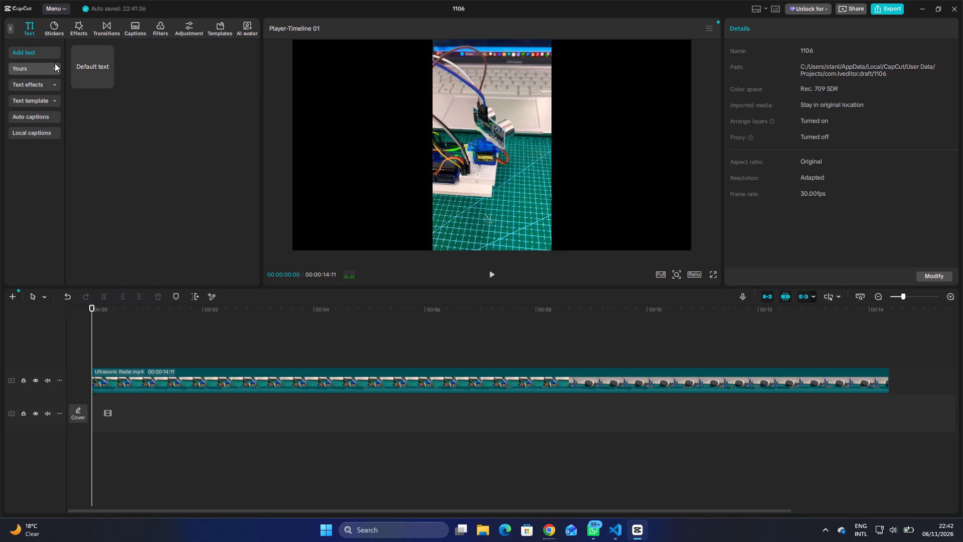
{"action": "left_click", "coordinate": [55, 63]}
{"action": "left_click", "coordinate": [51, 135]}
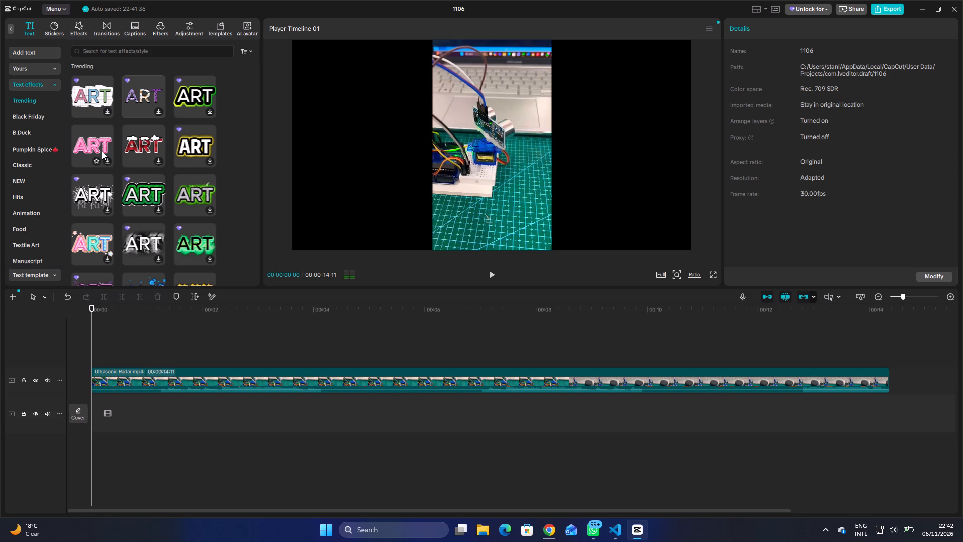
{"action": "left_click", "coordinate": [94, 87]}
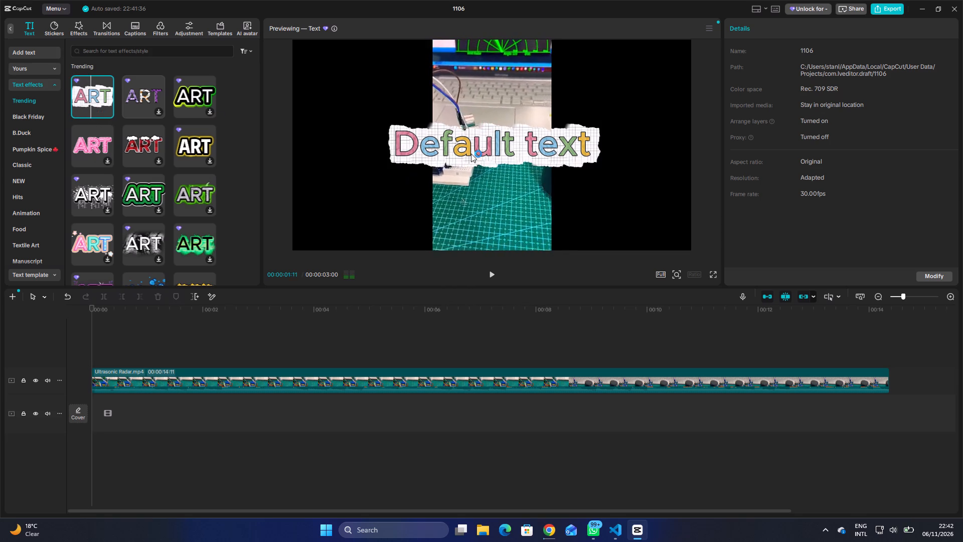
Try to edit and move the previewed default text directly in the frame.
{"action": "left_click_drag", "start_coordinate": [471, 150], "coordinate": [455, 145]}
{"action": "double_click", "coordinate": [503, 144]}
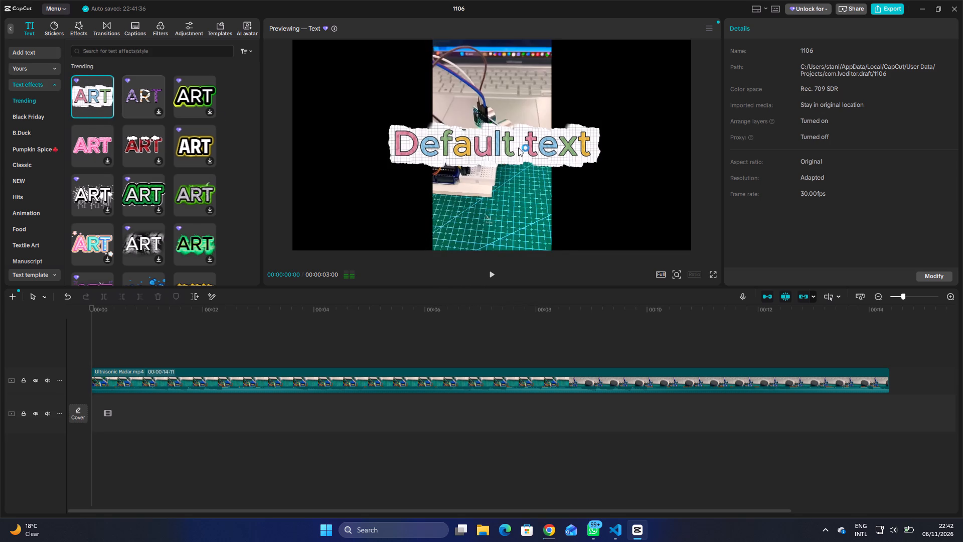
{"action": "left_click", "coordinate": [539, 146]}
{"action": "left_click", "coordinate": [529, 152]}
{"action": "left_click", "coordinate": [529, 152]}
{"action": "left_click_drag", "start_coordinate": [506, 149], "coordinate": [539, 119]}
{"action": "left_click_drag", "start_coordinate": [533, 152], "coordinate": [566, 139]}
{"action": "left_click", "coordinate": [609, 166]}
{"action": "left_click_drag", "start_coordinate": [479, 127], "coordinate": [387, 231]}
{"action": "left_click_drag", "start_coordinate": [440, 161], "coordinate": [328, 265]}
Add the multicolour torn-paper text effect at the start of the timeline above the Ultrasonic Radar clip and move it towards the frame's top.
{"action": "left_click_drag", "start_coordinate": [91, 102], "coordinate": [112, 349]}
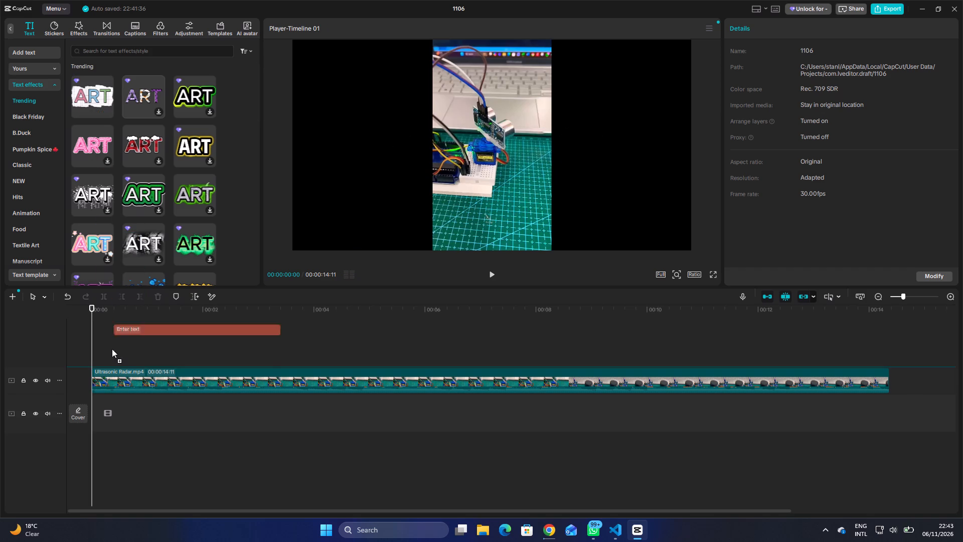
{"action": "left_click_drag", "start_coordinate": [112, 349], "coordinate": [94, 363]}
{"action": "left_click_drag", "start_coordinate": [535, 156], "coordinate": [524, 151]}
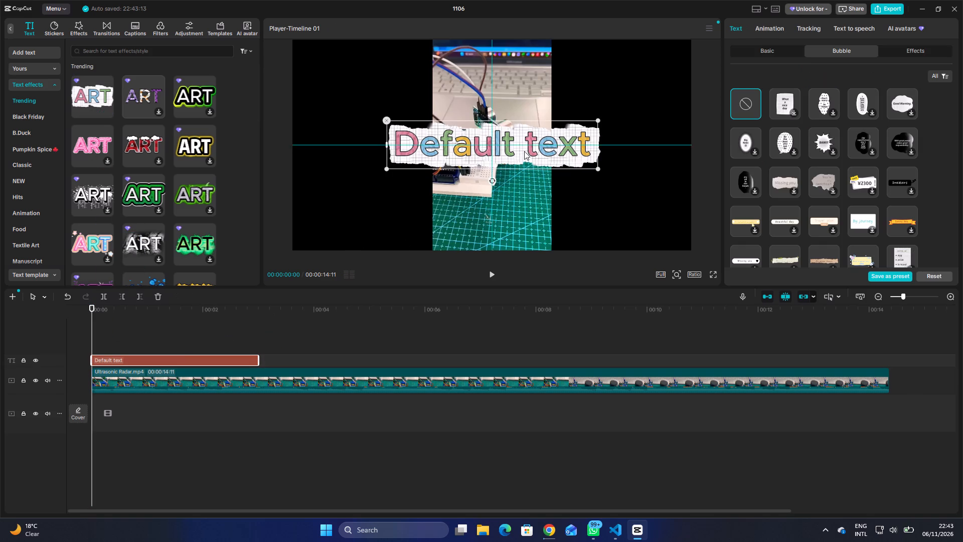
{"action": "left_click_drag", "start_coordinate": [524, 151], "coordinate": [546, 90]}
Replace the default title text with "Ultrasonic Radar".
{"action": "triple_click", "coordinate": [601, 87]}
{"action": "left_click", "coordinate": [601, 87]}
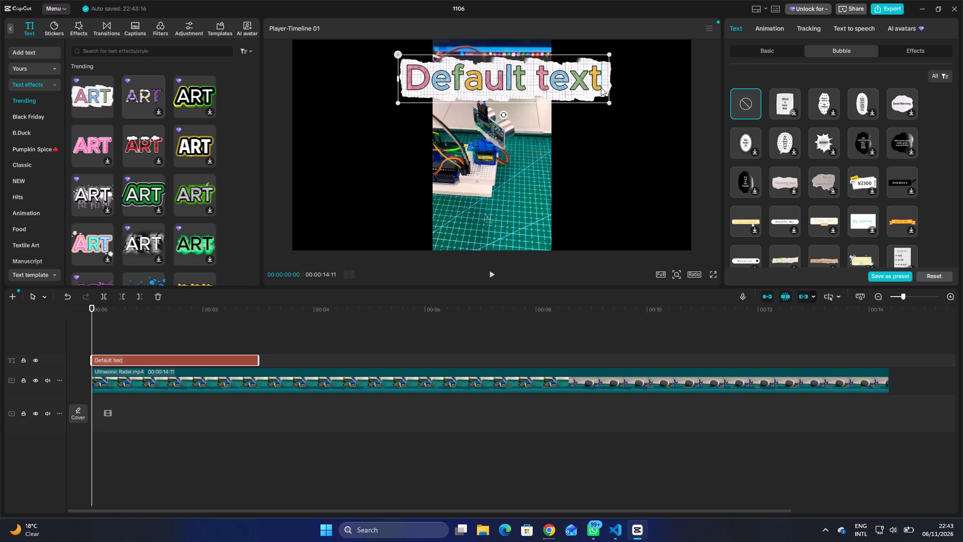
{"action": "left_click", "coordinate": [595, 86]}
{"action": "double_click", "coordinate": [184, 362]}
{"action": "left_click", "coordinate": [740, 31]}
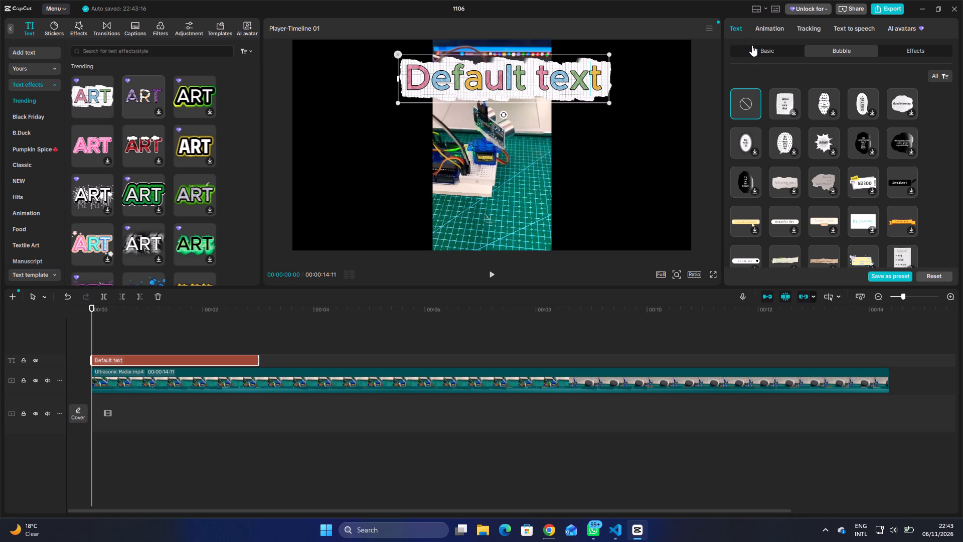
{"action": "left_click", "coordinate": [753, 45]}
{"action": "left_click_drag", "start_coordinate": [778, 75], "coordinate": [689, 75]}
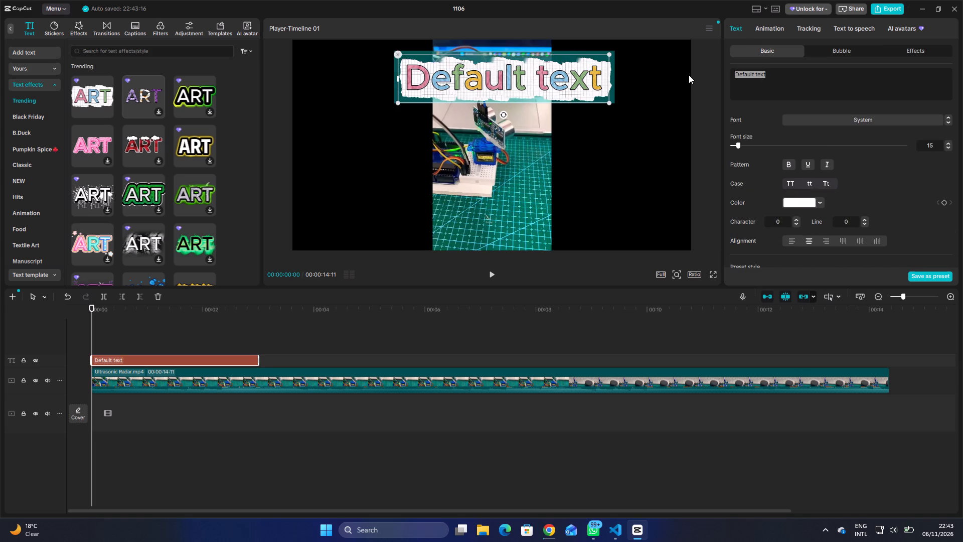
{"action": "type", "text": "Ultra"}
{"action": "type", "text": "soni"}
{"action": "type", "text": "ce"}
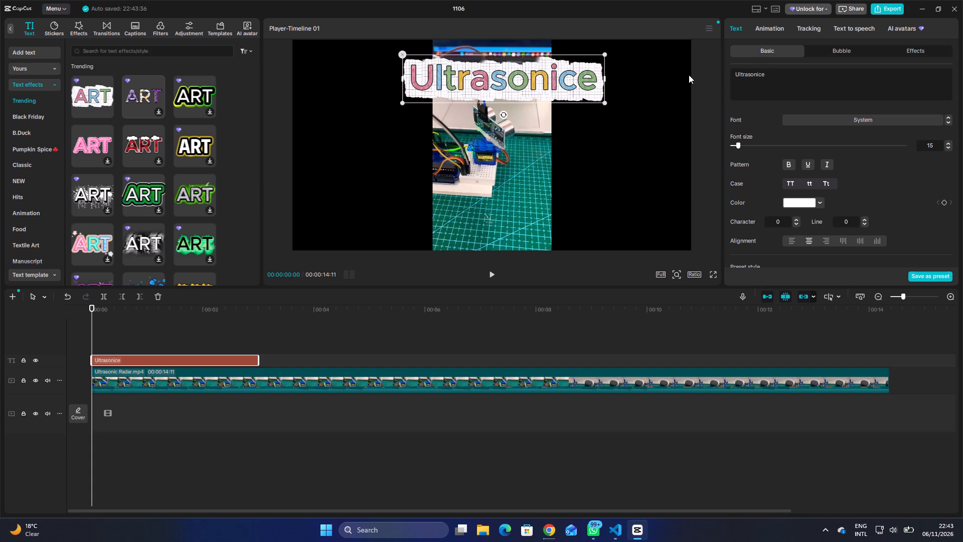
{"action": "key", "text": "BackSpace"}
{"action": "key", "text": "BackSpace"}
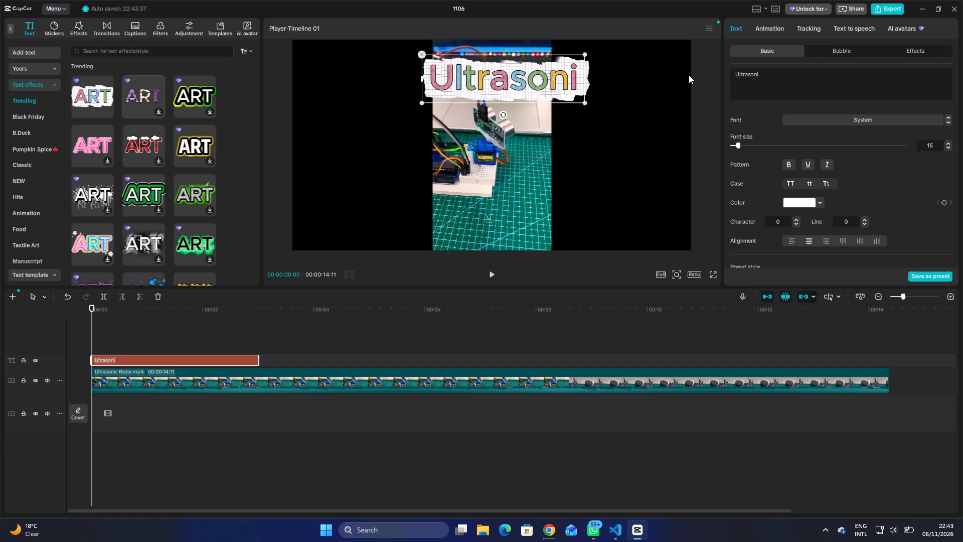
{"action": "key", "text": "c"}
{"action": "key", "text": "space"}
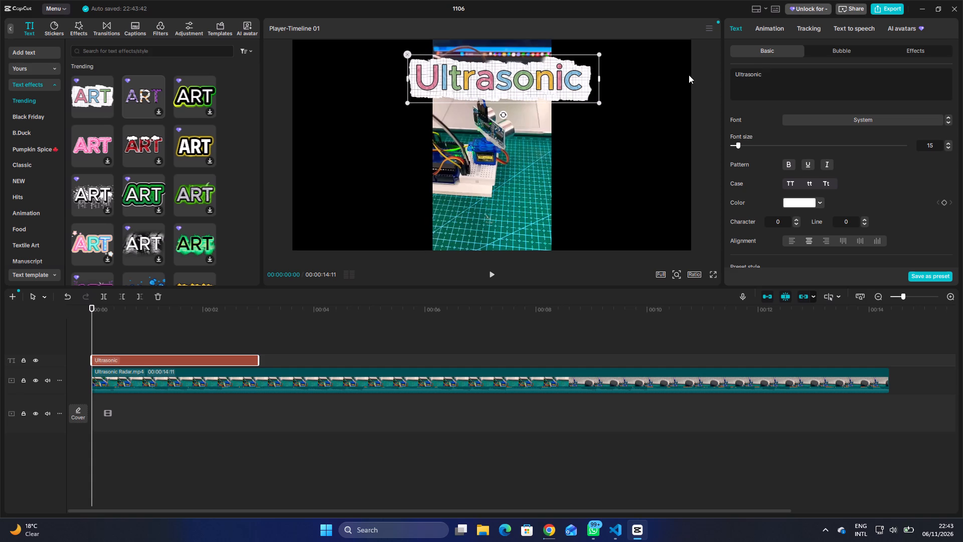
{"action": "type", "text": "Rda"}
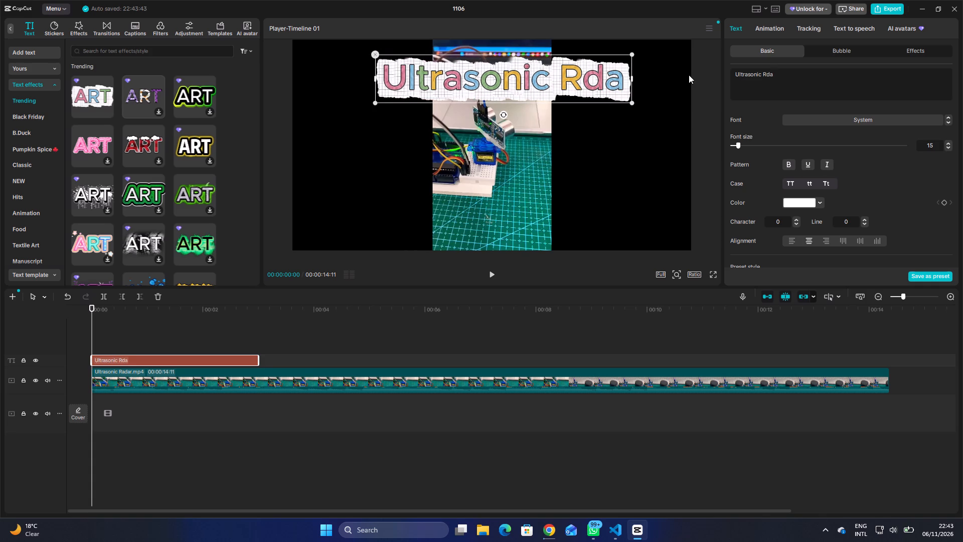
{"action": "key", "text": "BackSpace"}
{"action": "key", "text": "BackSpace"}
{"action": "key", "text": "a"}
{"action": "type", "text": "dar"}
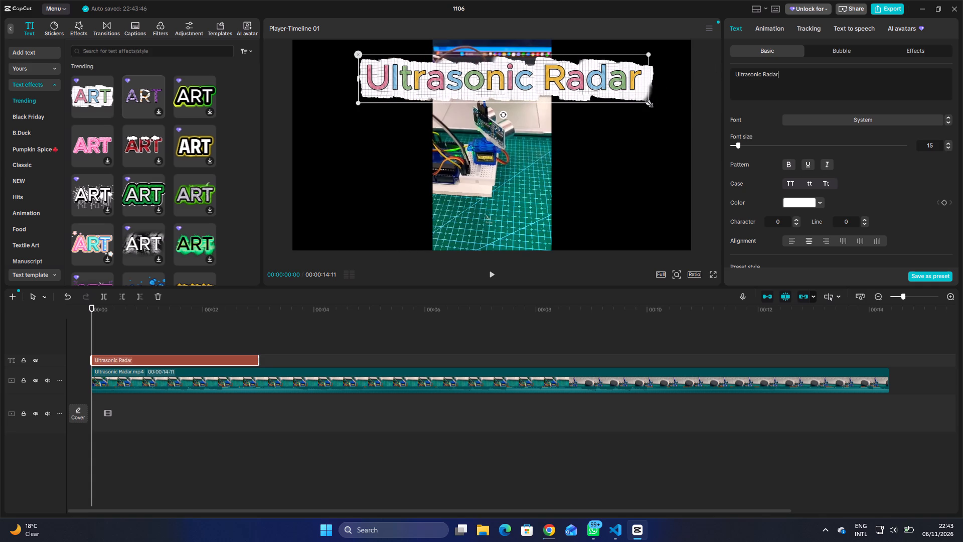
Shrink the Ultrasonic Radar title to slightly wider than the video and place it near the top, over the laptop.
{"action": "left_click_drag", "start_coordinate": [648, 102], "coordinate": [522, 65]}
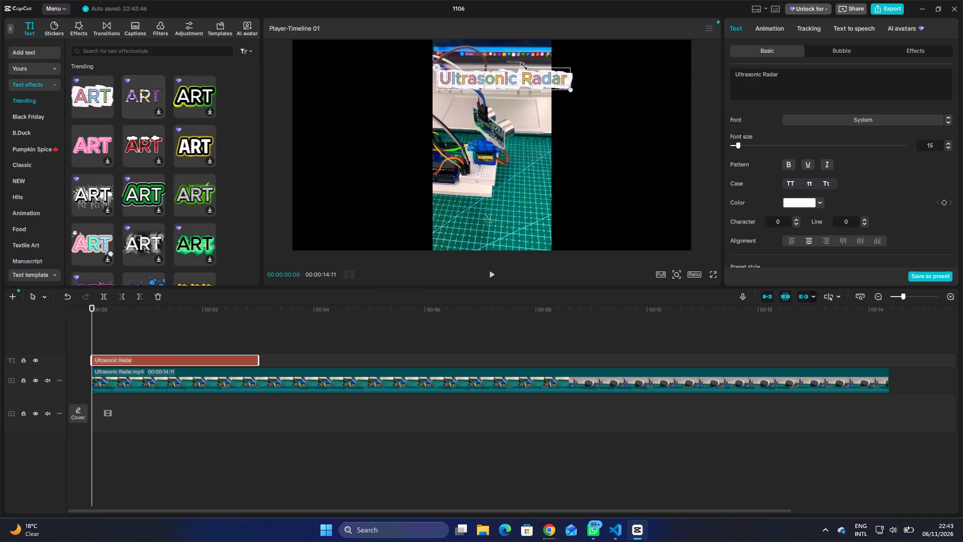
{"action": "left_click_drag", "start_coordinate": [522, 65], "coordinate": [518, 71]}
{"action": "left_click_drag", "start_coordinate": [519, 80], "coordinate": [520, 58]}
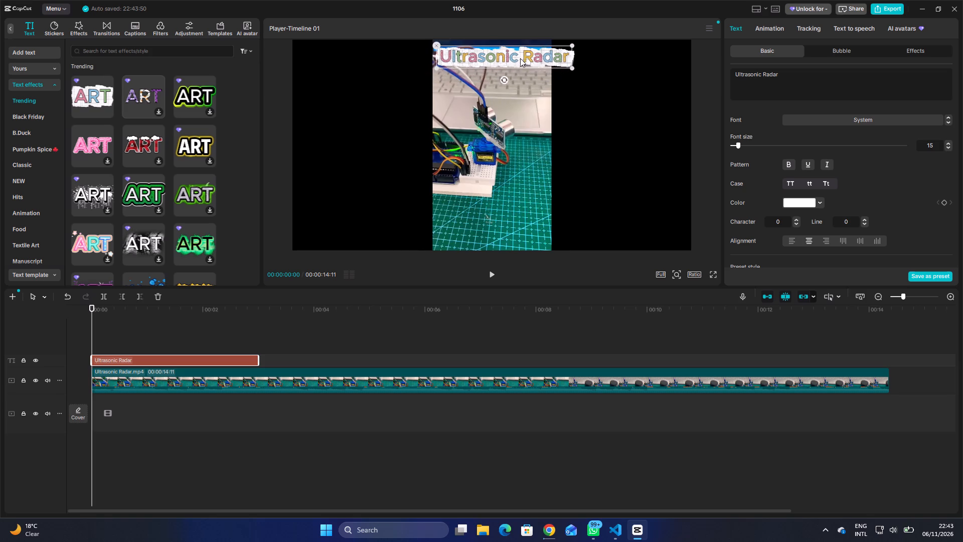
{"action": "left_click_drag", "start_coordinate": [520, 58], "coordinate": [515, 55]}
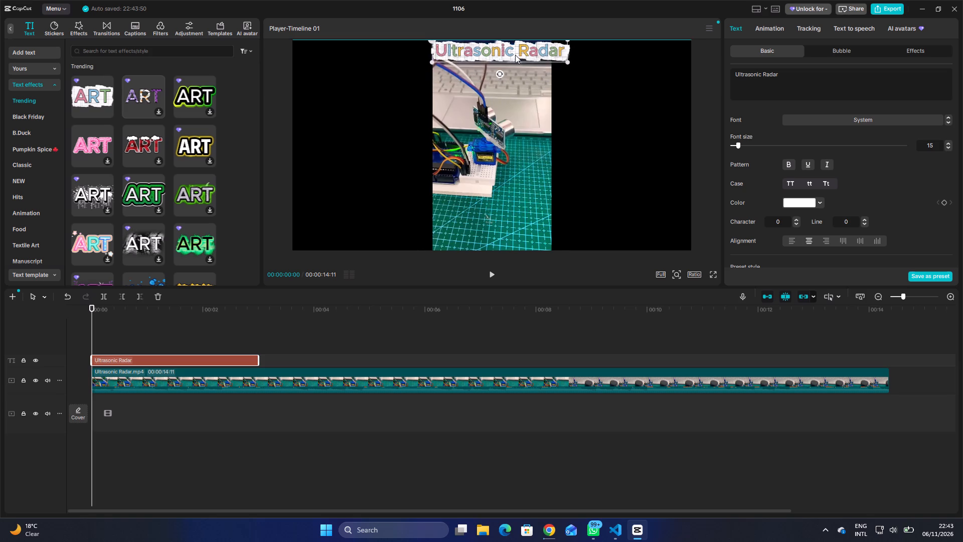
{"action": "left_click_drag", "start_coordinate": [515, 55], "coordinate": [515, 73]}
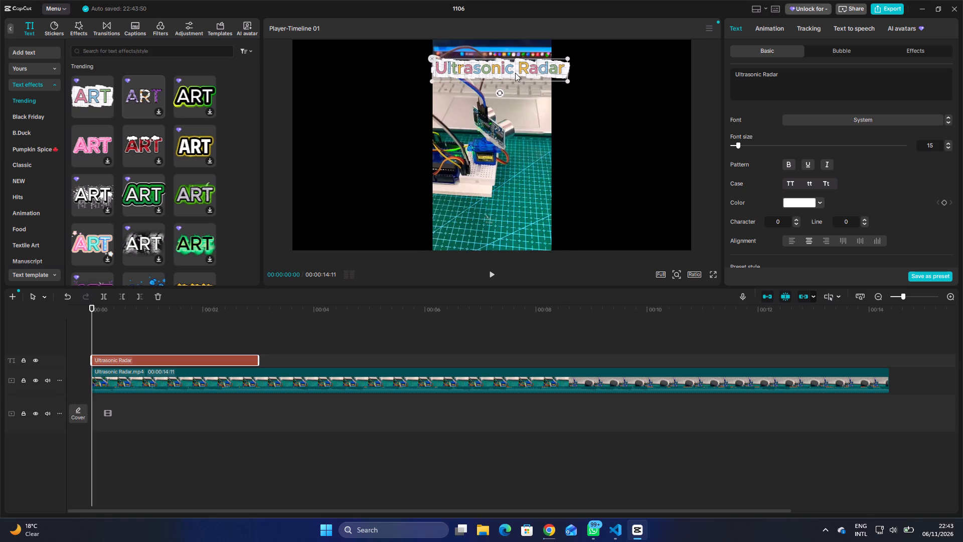
{"action": "left_click_drag", "start_coordinate": [515, 73], "coordinate": [515, 74]}
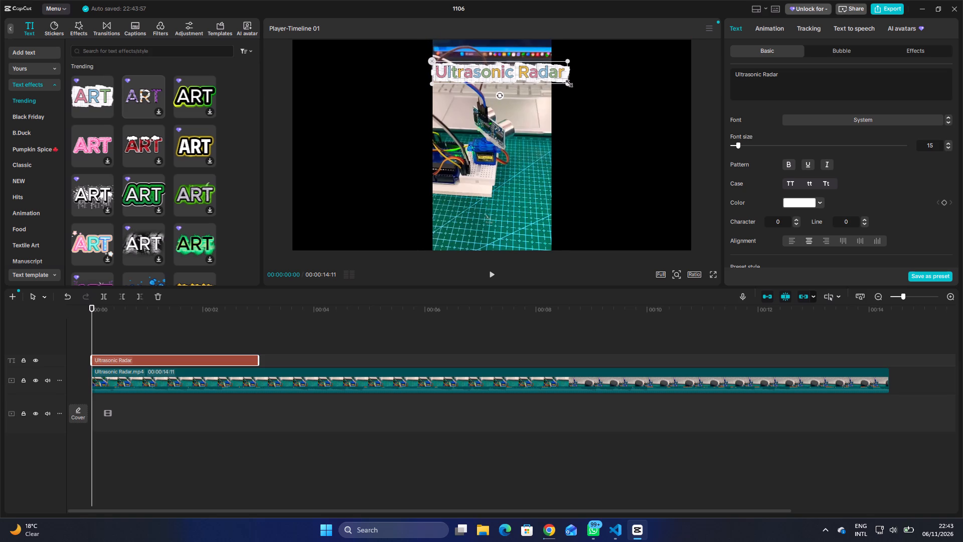
{"action": "left_click_drag", "start_coordinate": [568, 83], "coordinate": [558, 79]}
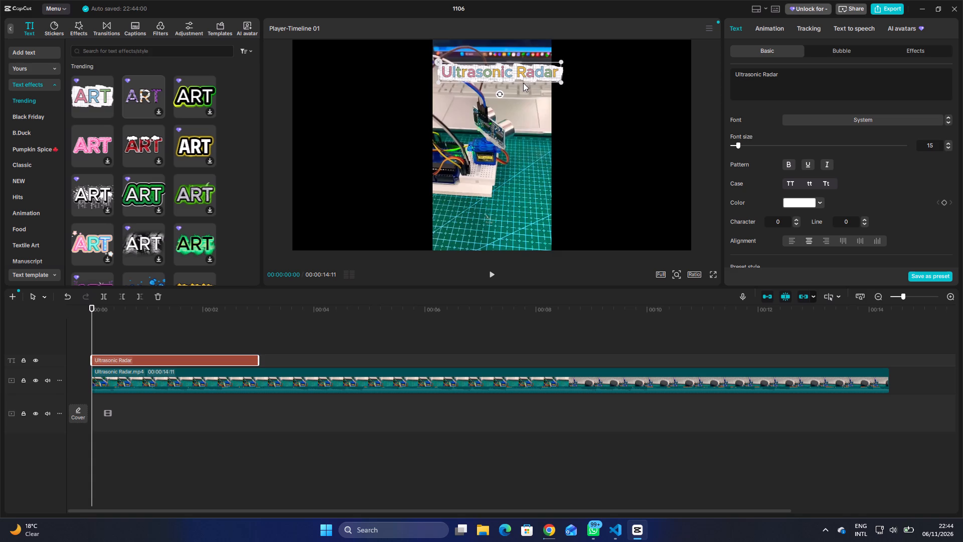
Move the title to the lower part of the video, centred horizontally over the green mat, and shrink it to fit within the video's width.
{"action": "left_click_drag", "start_coordinate": [526, 75], "coordinate": [519, 197]}
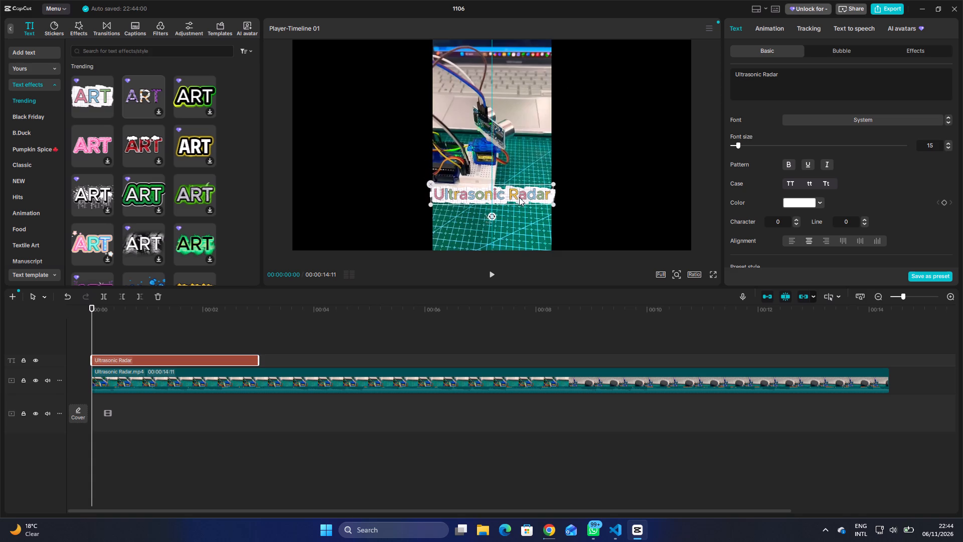
{"action": "left_click_drag", "start_coordinate": [519, 197], "coordinate": [520, 201]}
{"action": "left_click_drag", "start_coordinate": [555, 210], "coordinate": [552, 209]}
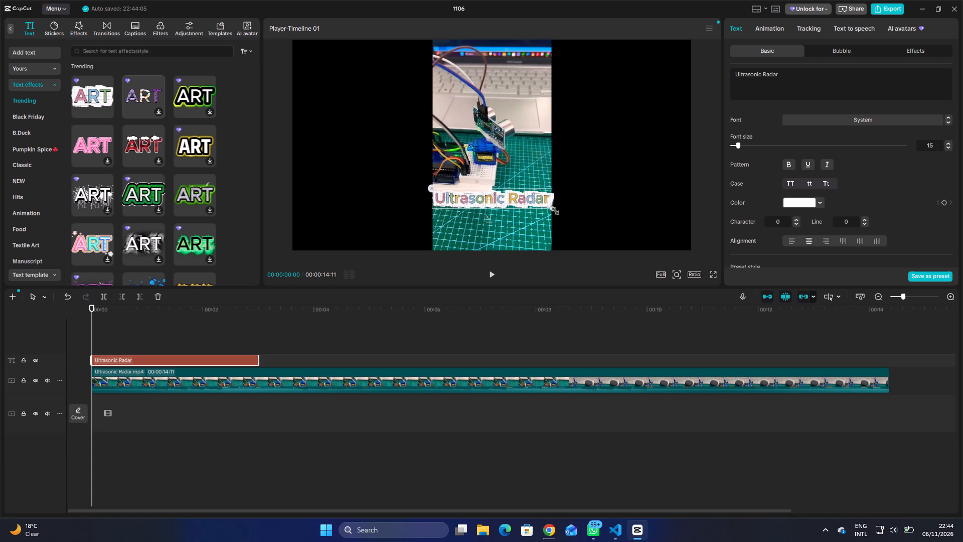
{"action": "left_click_drag", "start_coordinate": [552, 209], "coordinate": [542, 206]}
{"action": "left_click", "coordinate": [609, 184]}
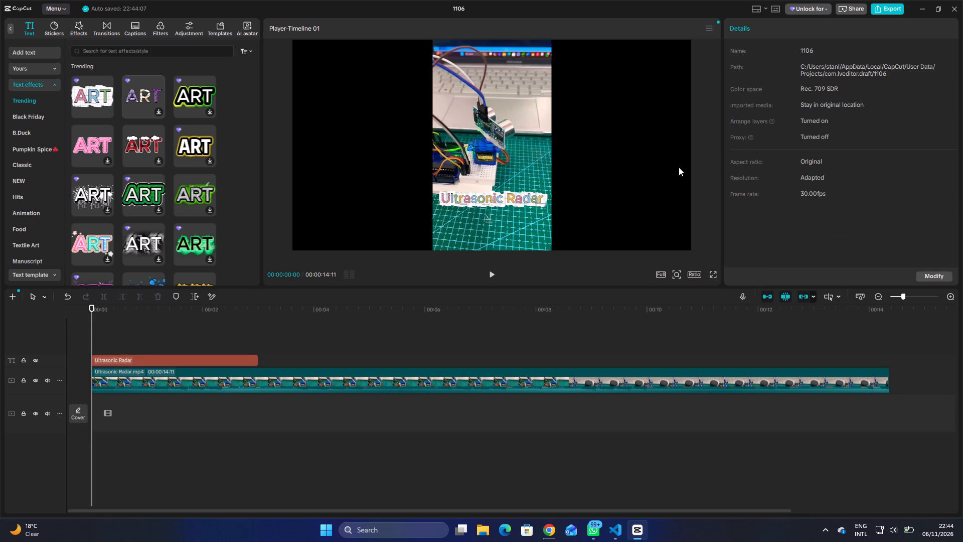
Look over the trending text effects for the title, keep the torn-paper style selected, and play the video from the start.
{"action": "left_click", "coordinate": [495, 197]}
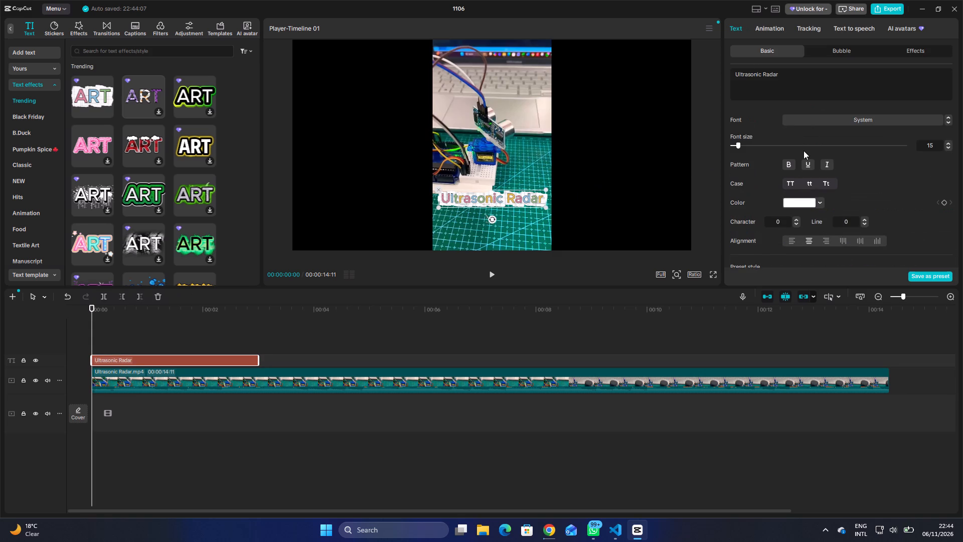
{"action": "left_click", "coordinate": [927, 46]}
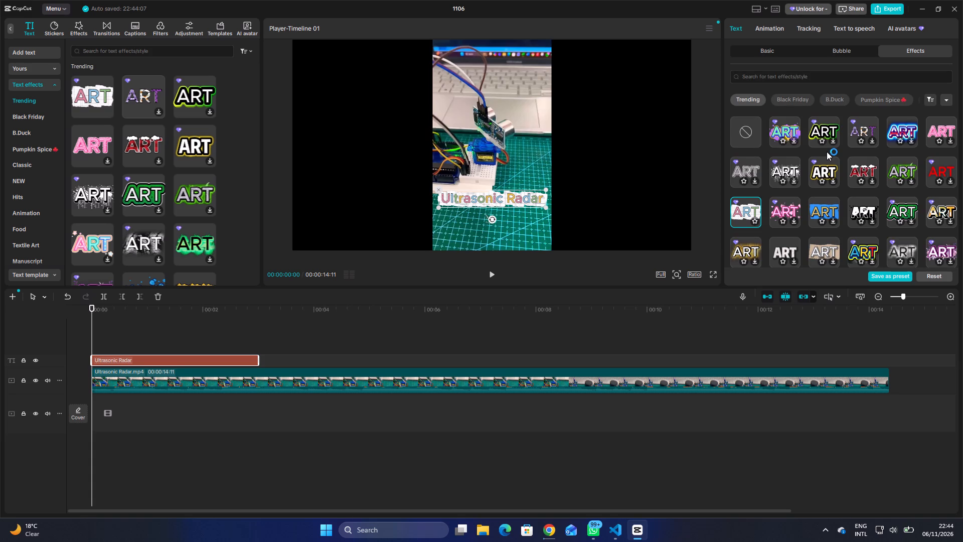
{"action": "left_click", "coordinate": [749, 211]}
{"action": "left_click", "coordinate": [488, 277]}
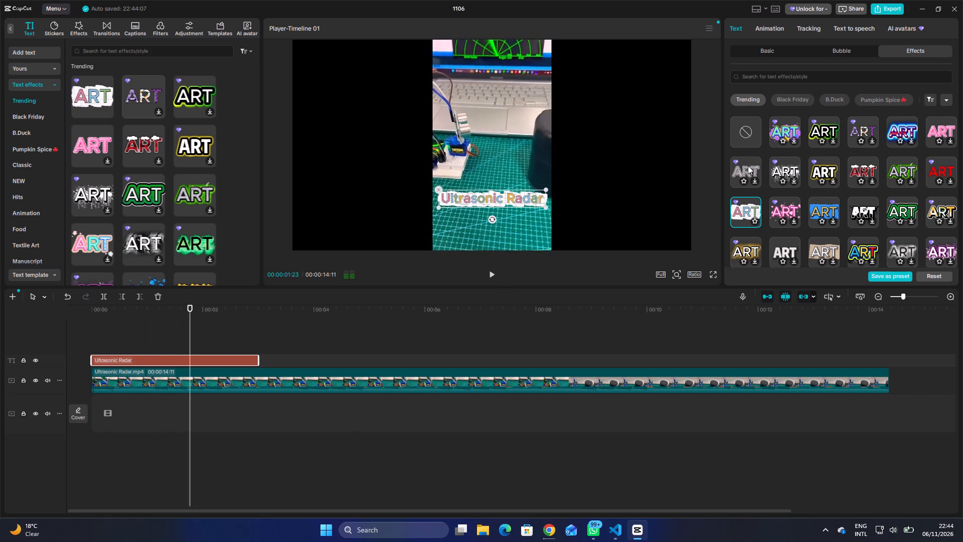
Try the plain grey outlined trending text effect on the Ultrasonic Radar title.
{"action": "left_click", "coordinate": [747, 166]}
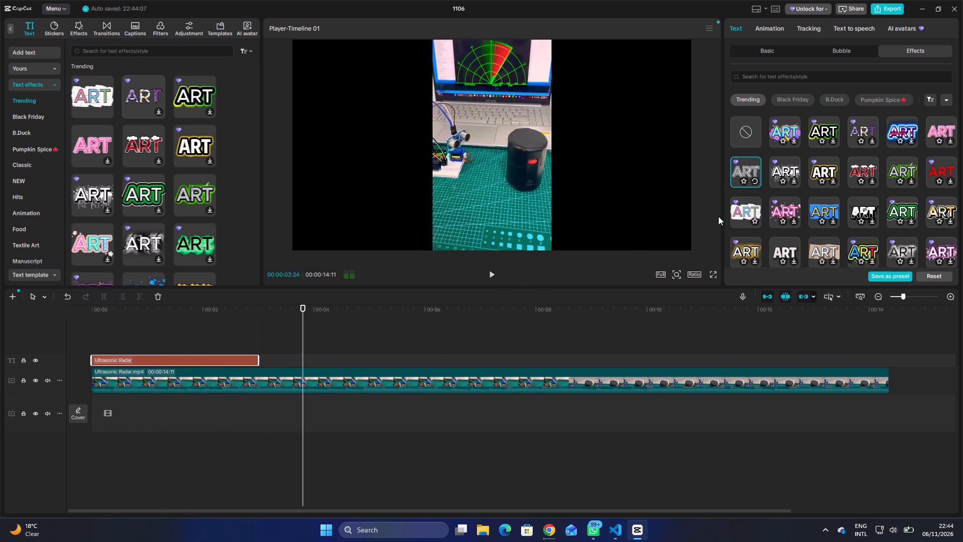
Extend the Ultrasonic Radar title on the timeline so it ends together with the video at 00:00:14:11.
{"action": "left_click_drag", "start_coordinate": [327, 352], "coordinate": [11, 360]}
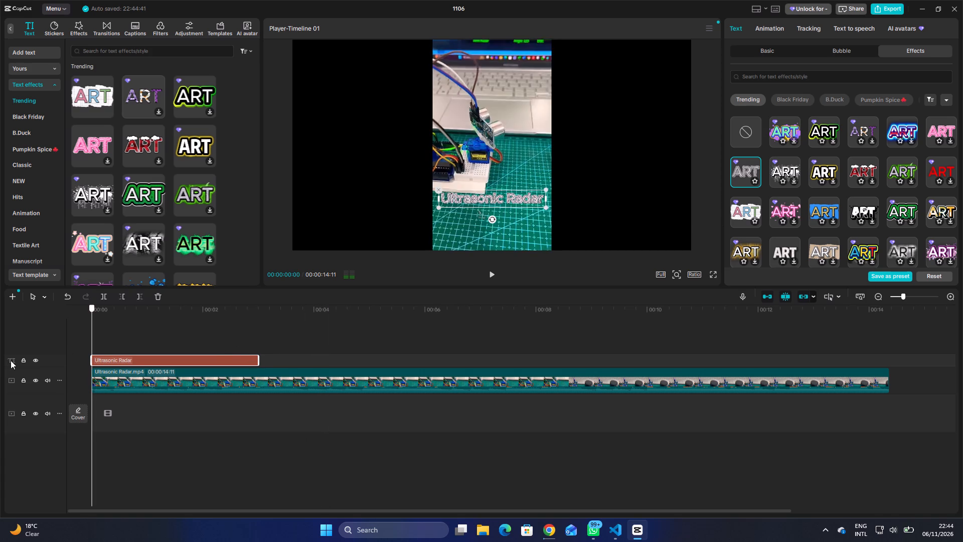
{"action": "left_click_drag", "start_coordinate": [11, 360], "coordinate": [0, 361]}
{"action": "left_click_drag", "start_coordinate": [257, 361], "coordinate": [526, 411]}
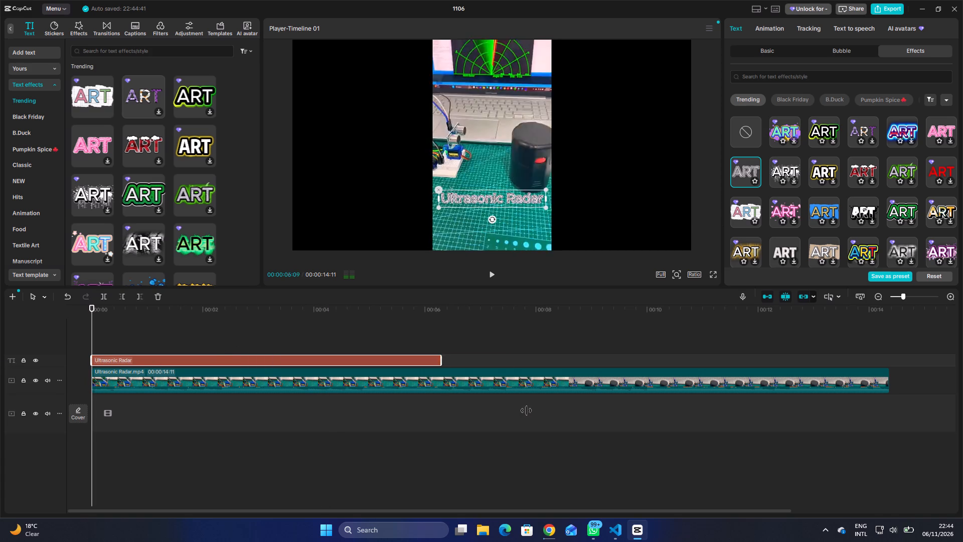
{"action": "left_click_drag", "start_coordinate": [526, 411], "coordinate": [889, 406]}
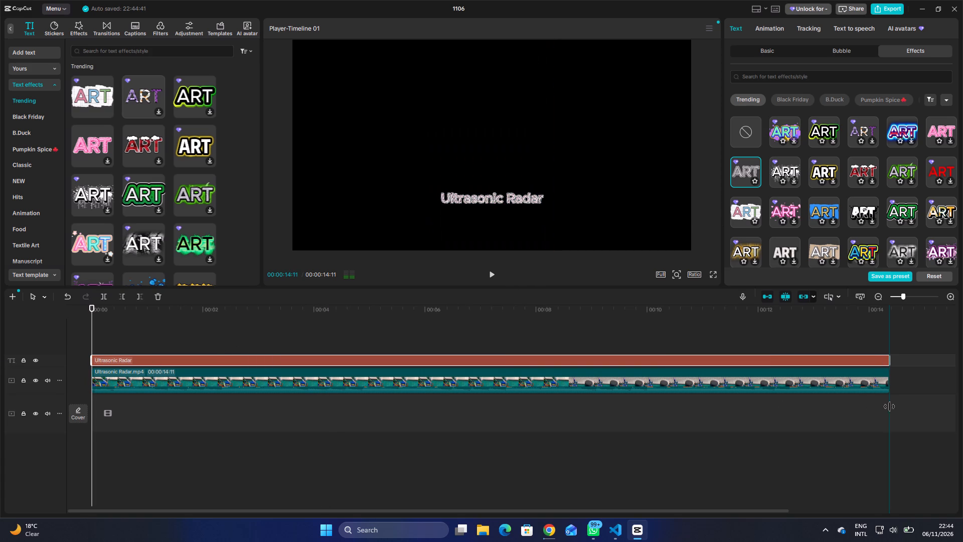
{"action": "left_click_drag", "start_coordinate": [889, 406], "coordinate": [890, 406]}
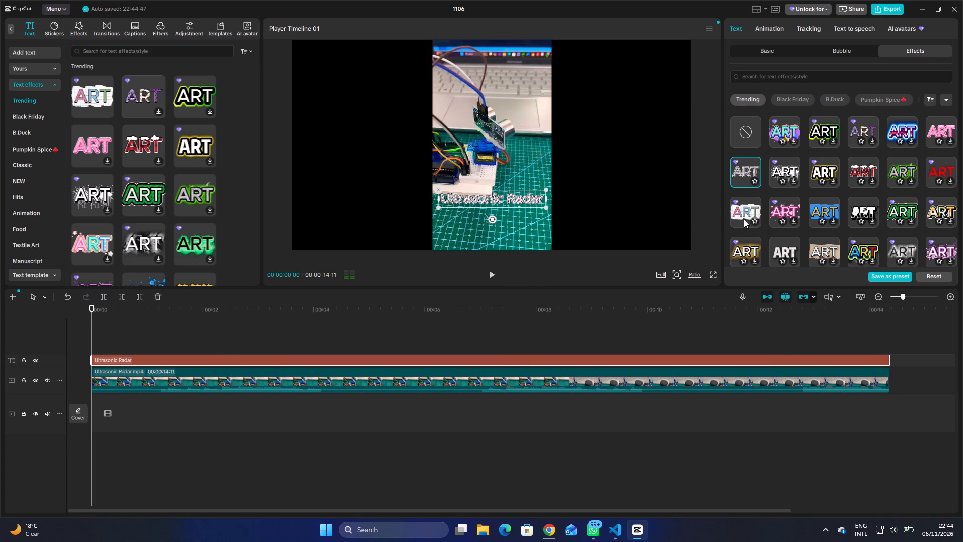
Apply the torn-paper text effect with multicoloured letters to the Ultrasonic Radar title.
{"action": "left_click", "coordinate": [744, 217]}
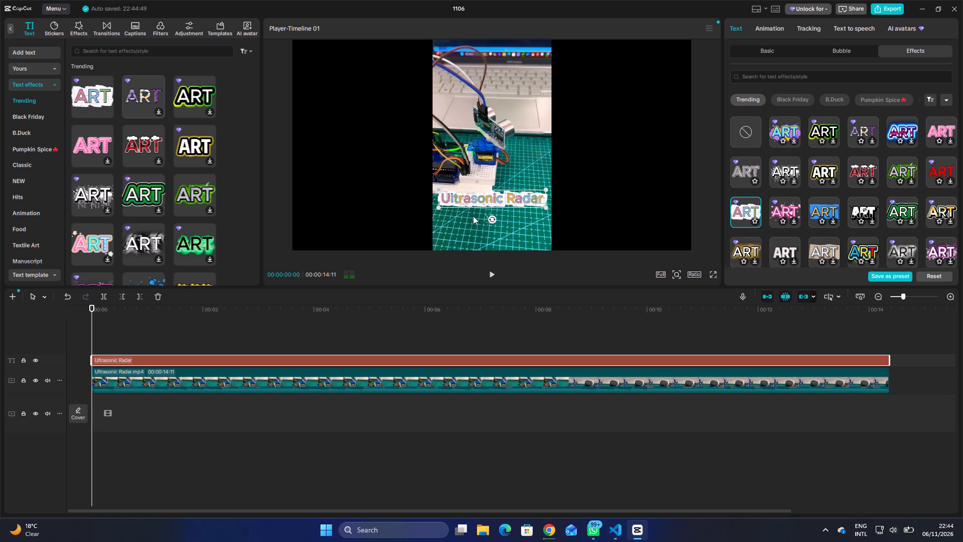
Play the video through to review the title over its full length, and glance over the other trending text effects.
{"action": "key", "text": "space"}
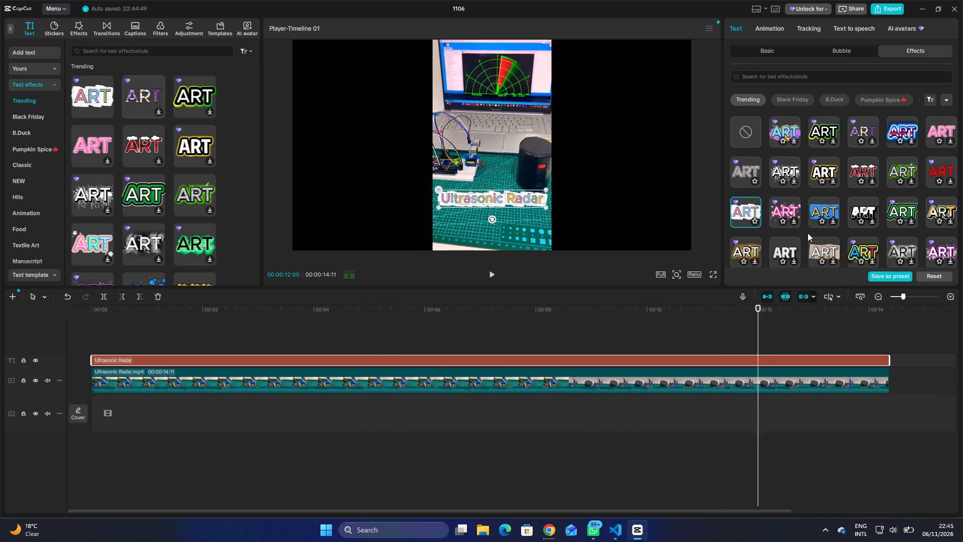
{"action": "scroll", "coordinate": [808, 233], "scroll_direction": "down", "scroll_amount": 4}
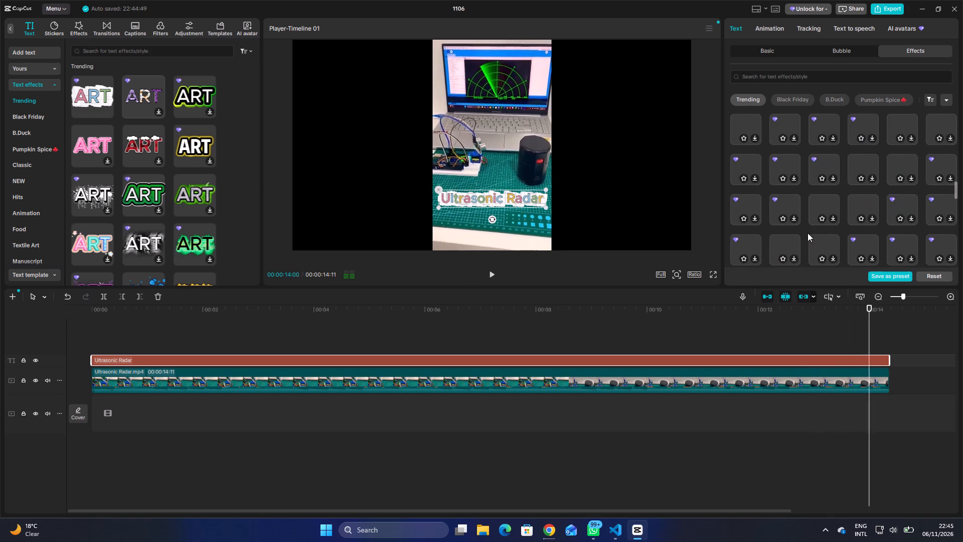
{"action": "scroll", "coordinate": [808, 233], "scroll_direction": "up", "scroll_amount": 4}
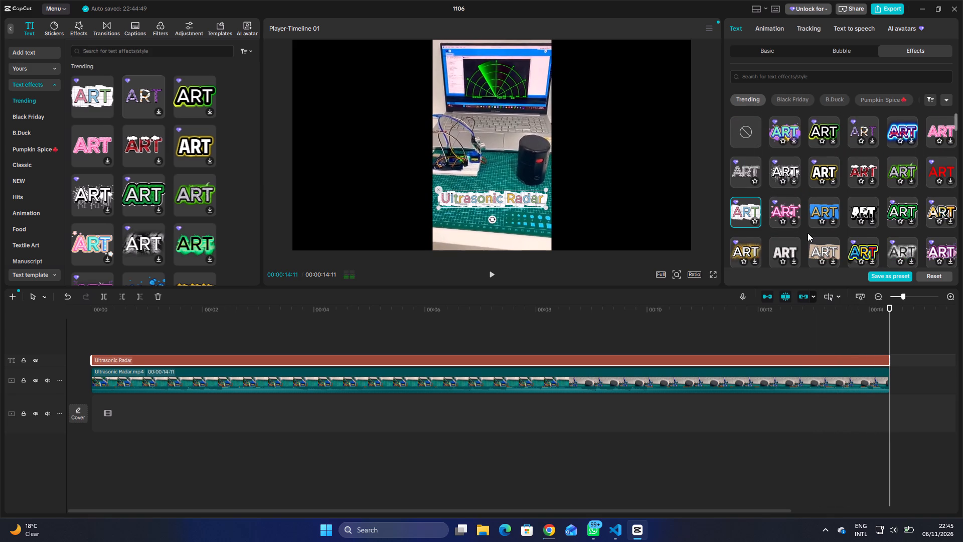
{"action": "key", "text": "space"}
{"action": "key", "text": "space"}
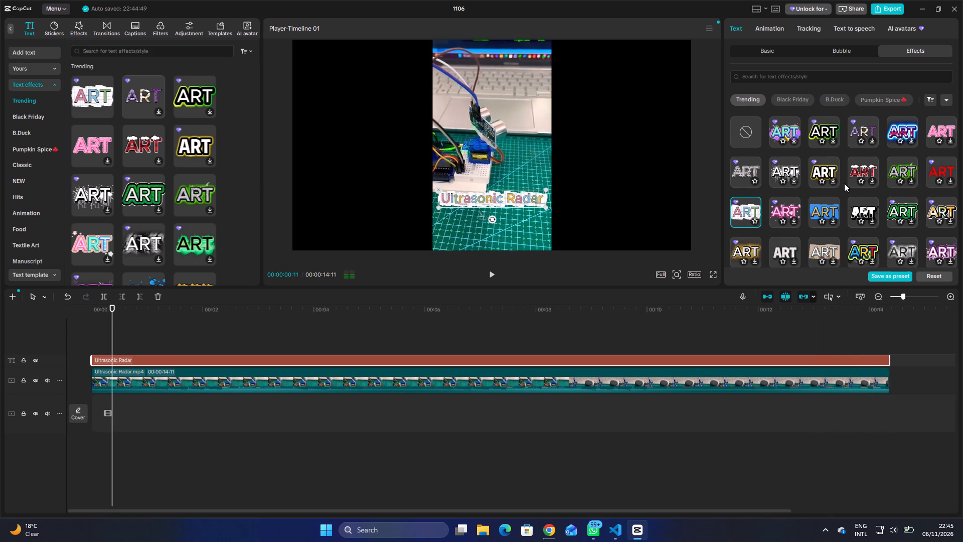
{"action": "scroll", "coordinate": [844, 183], "scroll_direction": "up", "scroll_amount": 2}
Search the title's In animations for "typwriter".
{"action": "left_click", "coordinate": [769, 28]}
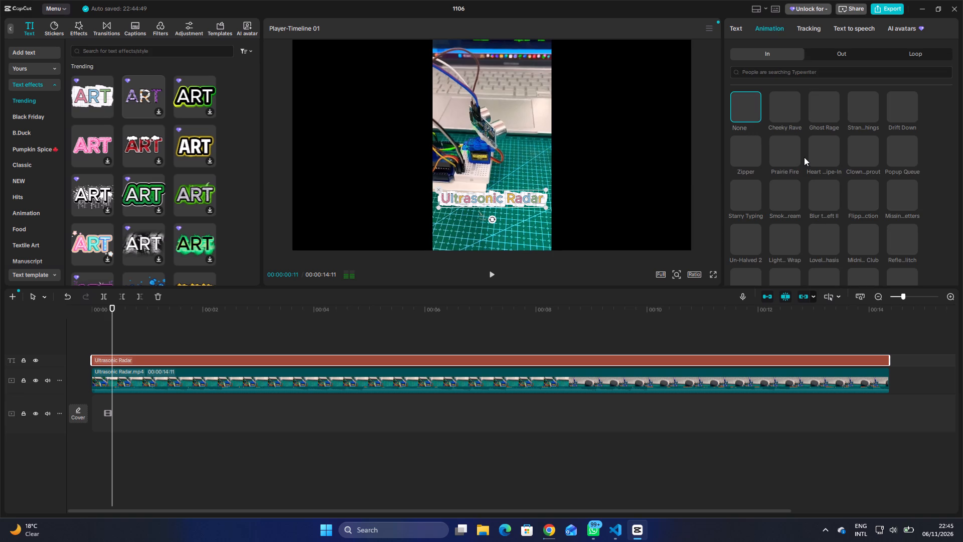
{"action": "left_click", "coordinate": [785, 74]}
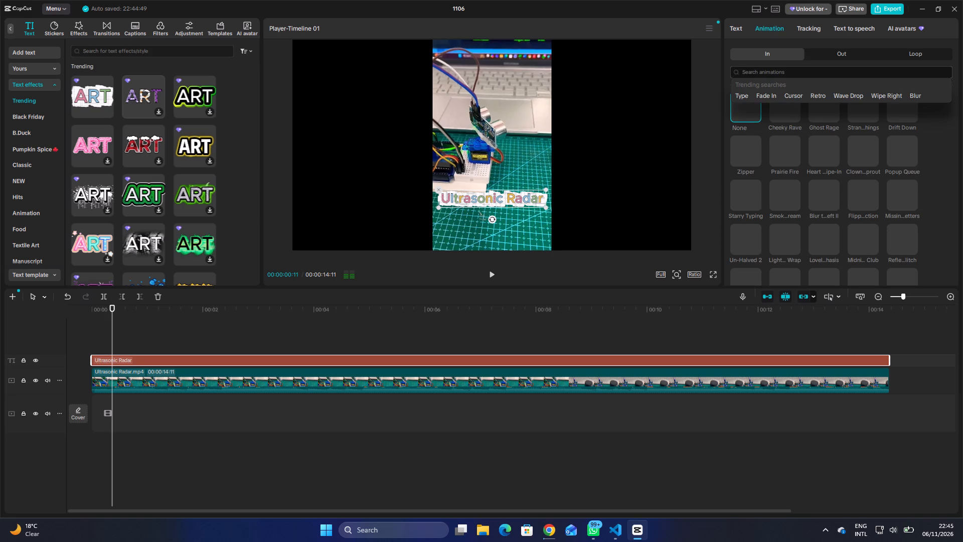
{"action": "type", "text": "ty"}
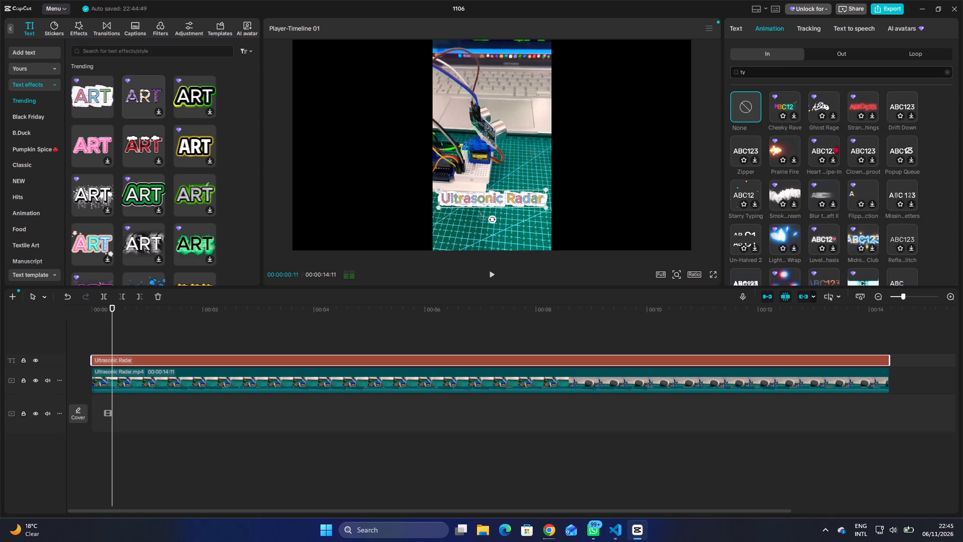
{"action": "key", "text": "p"}
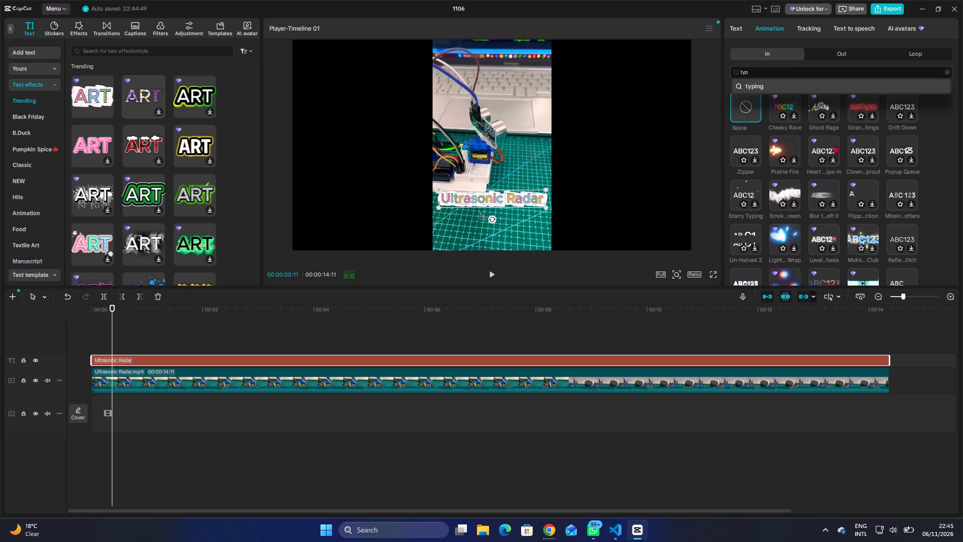
{"action": "type", "text": "writer"}
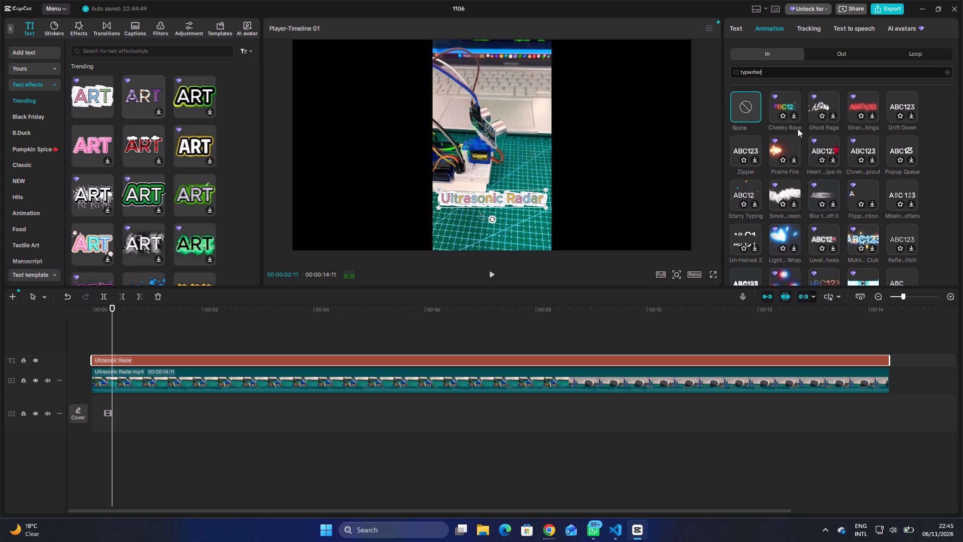
{"action": "key", "text": "Return"}
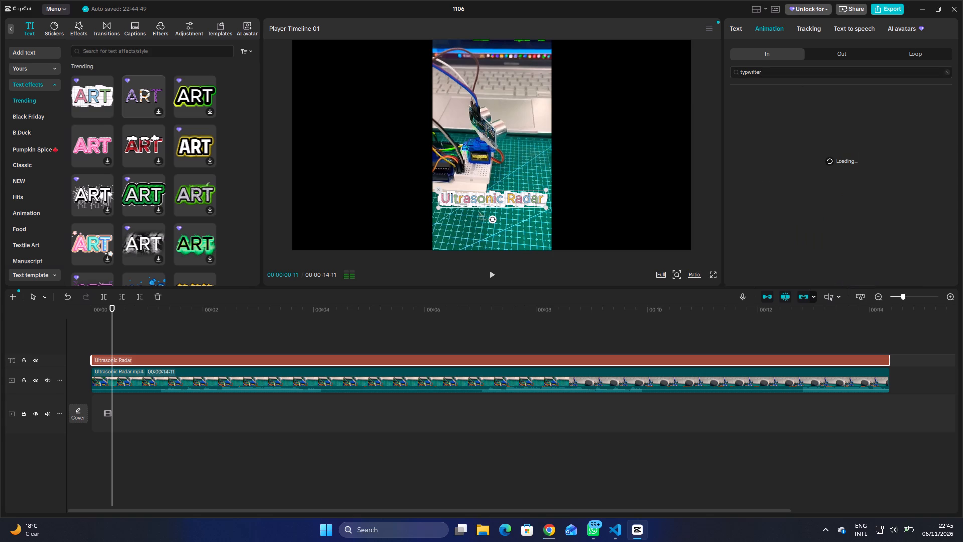
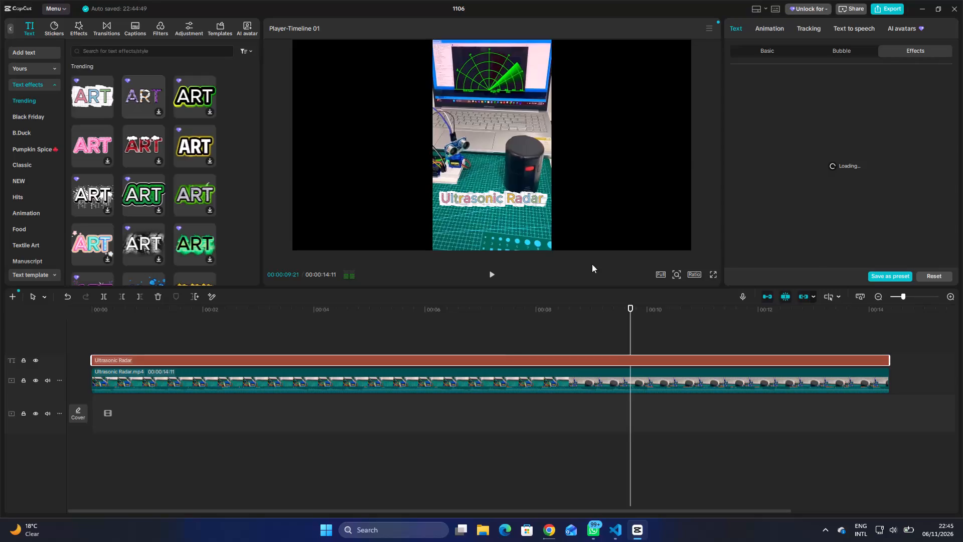
Apply the Typewriter In animation to the Ultrasonic Radar title, with the playhead at the start of the video.
{"action": "left_click", "coordinate": [779, 28]}
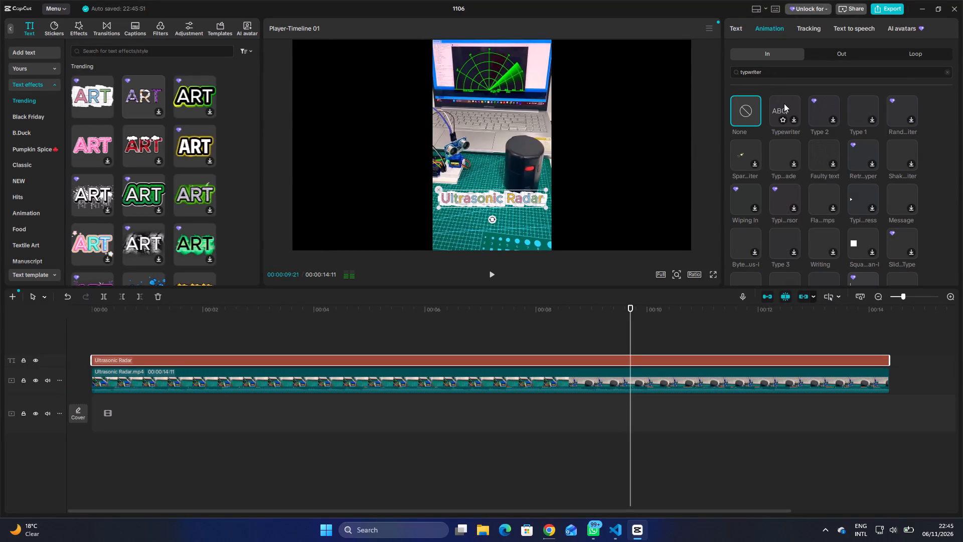
{"action": "left_click", "coordinate": [784, 104]}
{"action": "left_click_drag", "start_coordinate": [633, 323], "coordinate": [140, 325]}
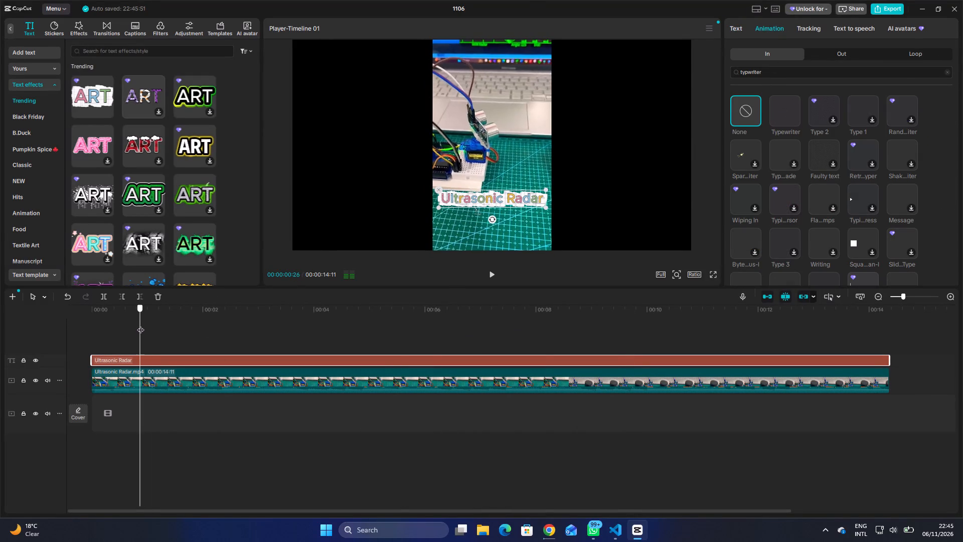
{"action": "left_click_drag", "start_coordinate": [140, 325], "coordinate": [62, 322]}
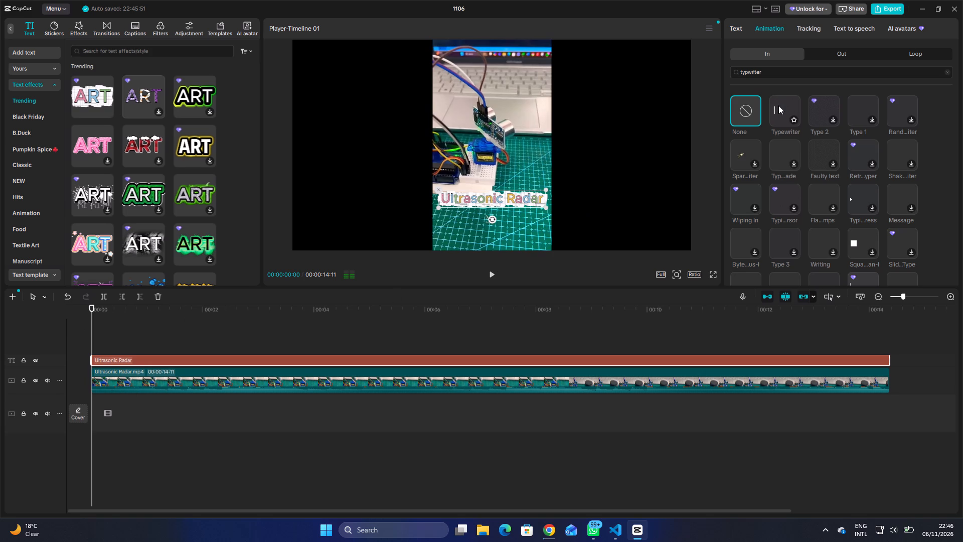
{"action": "left_click", "coordinate": [779, 106]}
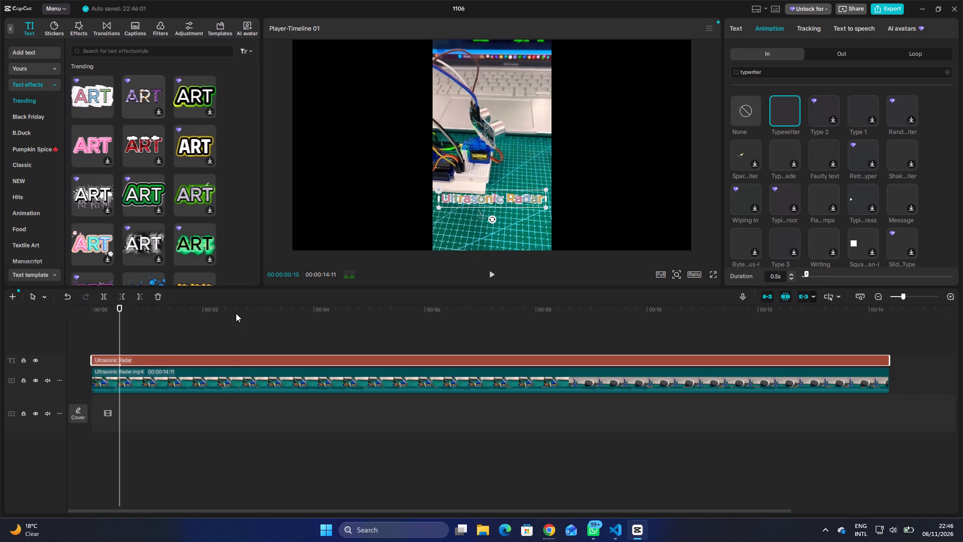
Play the opening of the video, return to its start, and preview the Ultrasonic Radar title's Typewriter entrance again.
{"action": "key", "text": "space"}
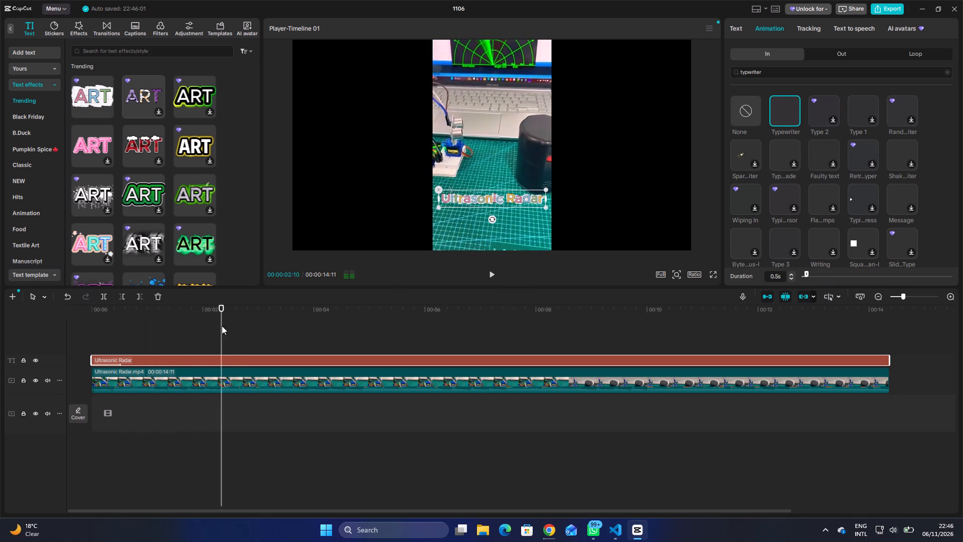
{"action": "left_click", "coordinate": [230, 328]}
{"action": "left_click_drag", "start_coordinate": [230, 335], "coordinate": [78, 342]}
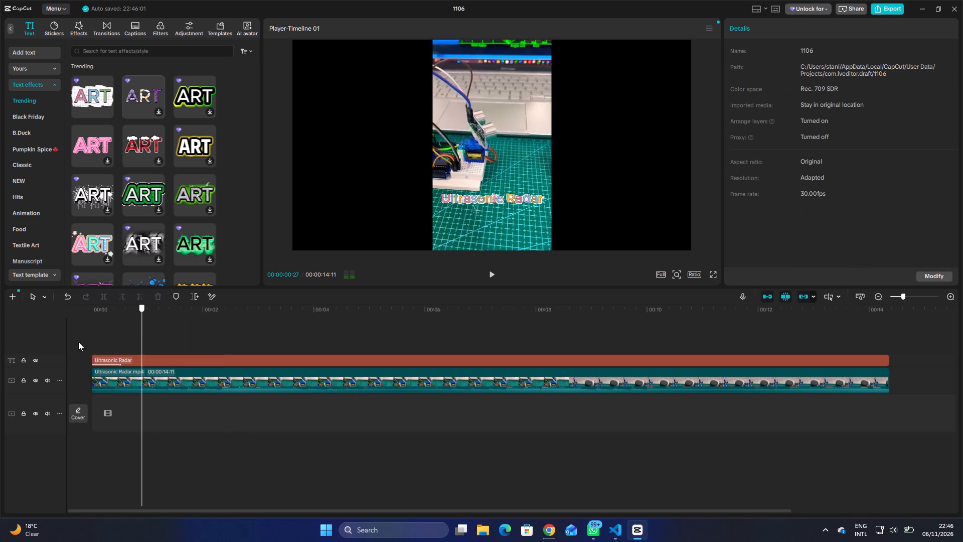
{"action": "left_click_drag", "start_coordinate": [78, 342], "coordinate": [19, 344]}
{"action": "left_click", "coordinate": [117, 363]}
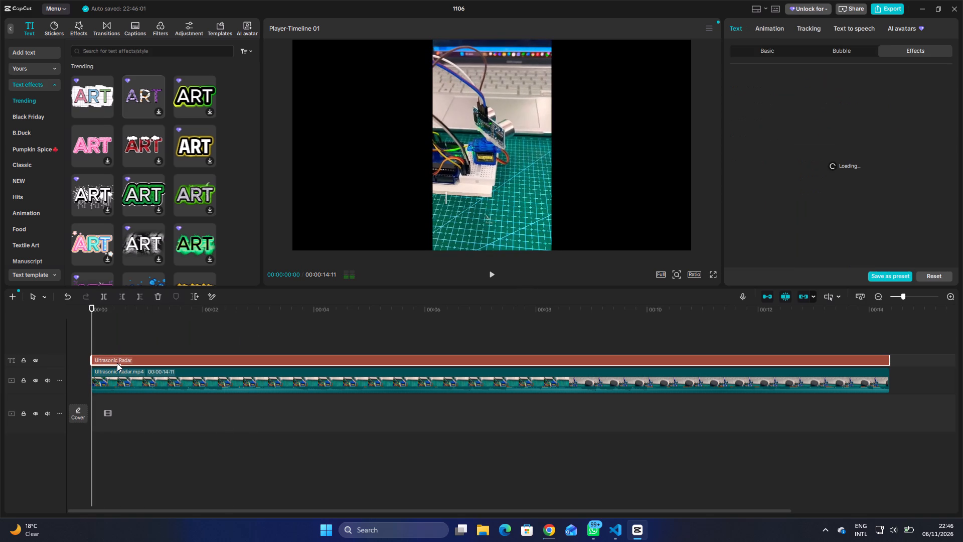
{"action": "left_click", "coordinate": [119, 364]}
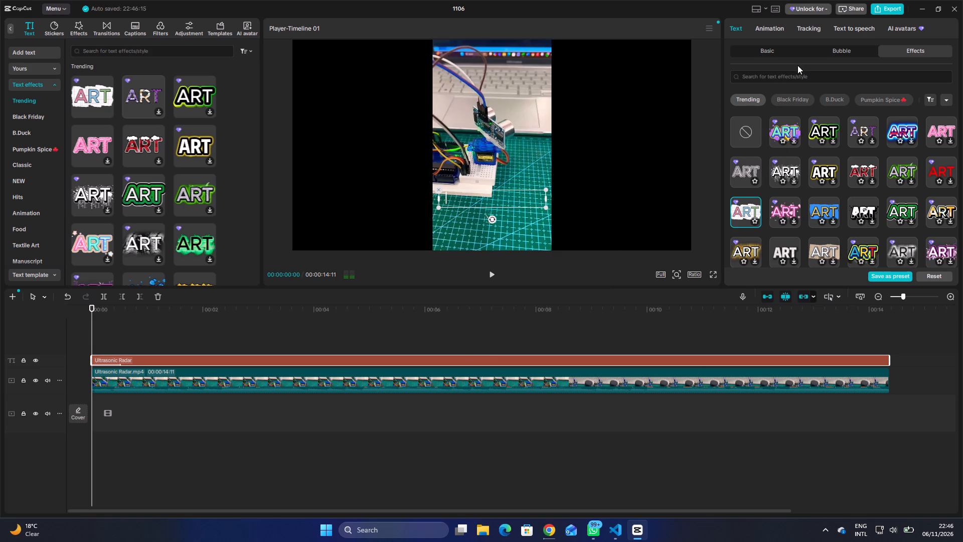
{"action": "left_click", "coordinate": [772, 30]}
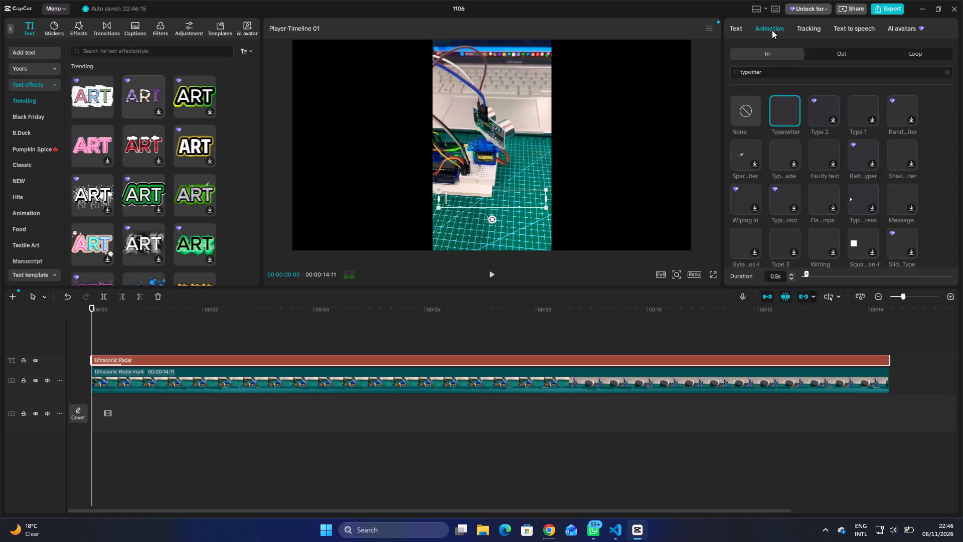
{"action": "left_click", "coordinate": [783, 115]}
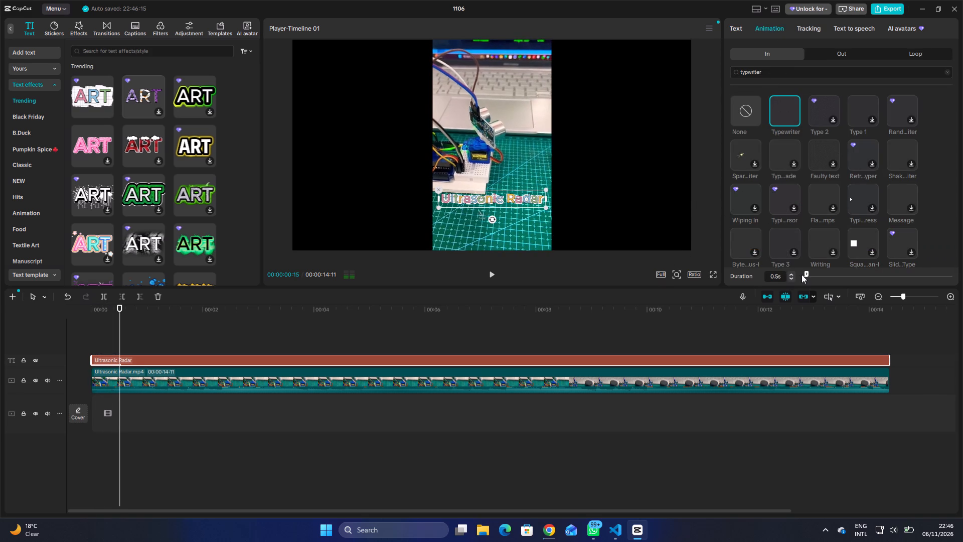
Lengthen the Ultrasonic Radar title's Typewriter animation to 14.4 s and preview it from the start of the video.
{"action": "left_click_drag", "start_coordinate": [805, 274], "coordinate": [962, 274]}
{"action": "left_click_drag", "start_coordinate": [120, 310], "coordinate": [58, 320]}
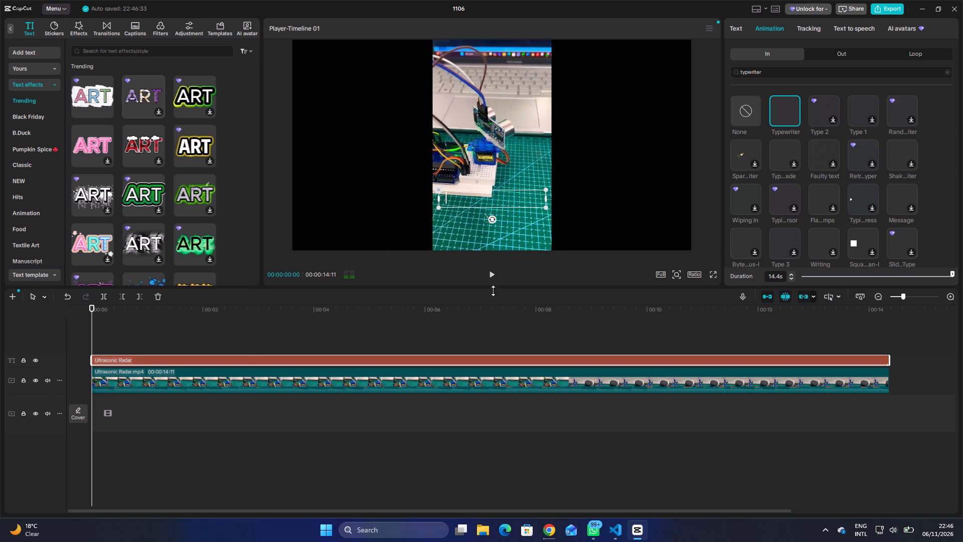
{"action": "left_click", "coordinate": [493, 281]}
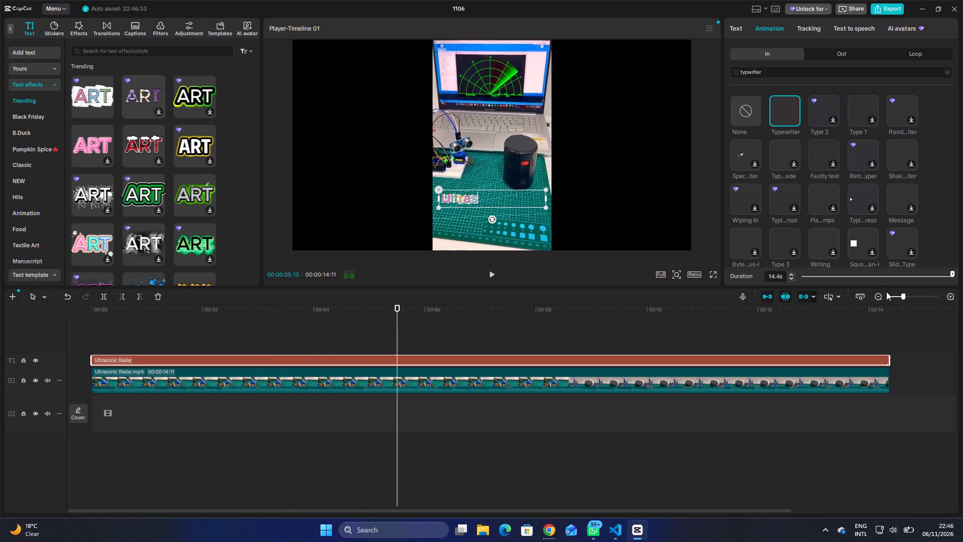
Set the Ultrasonic Radar title's Typewriter animation duration to 4.2 s and play the video from the start to check it.
{"action": "left_click_drag", "start_coordinate": [953, 274], "coordinate": [846, 287]}
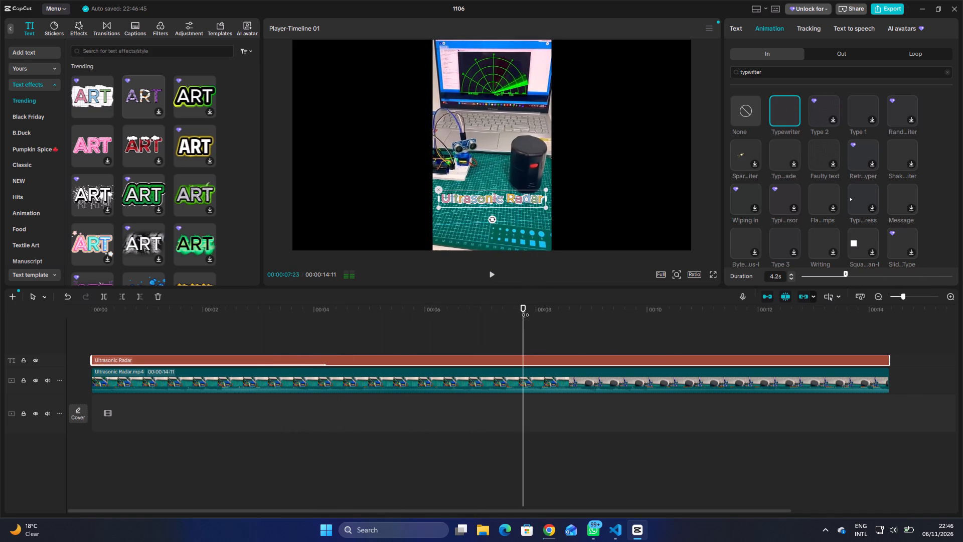
{"action": "left_click_drag", "start_coordinate": [521, 308], "coordinate": [67, 341]}
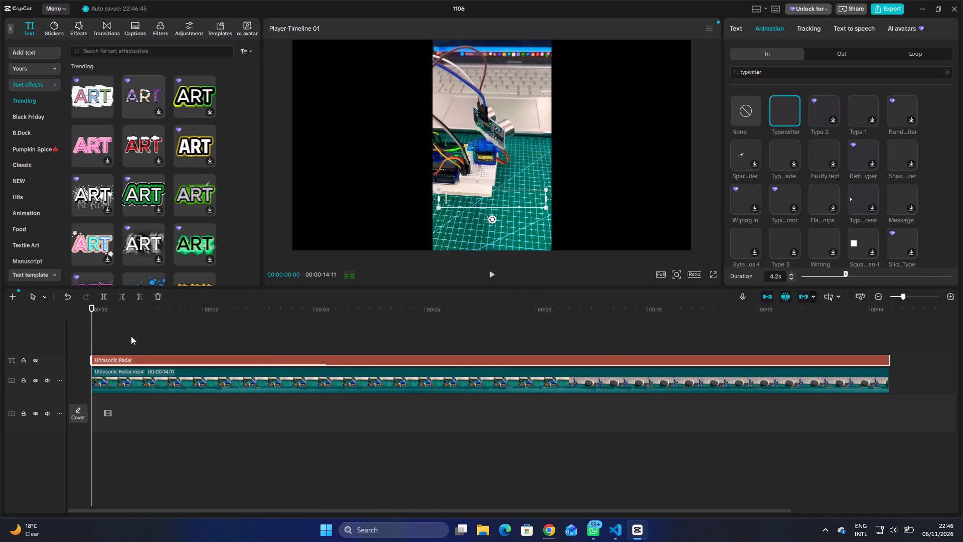
{"action": "left_click", "coordinate": [489, 273]}
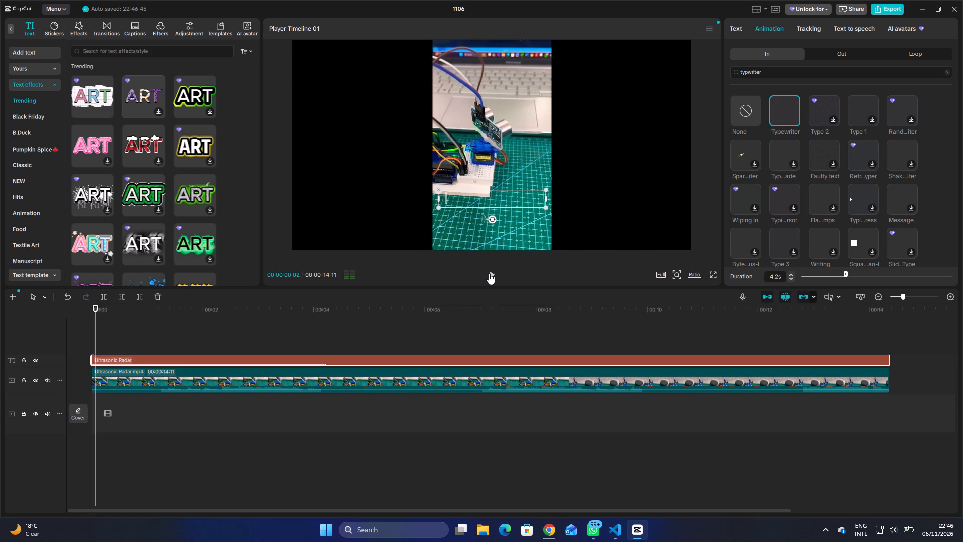
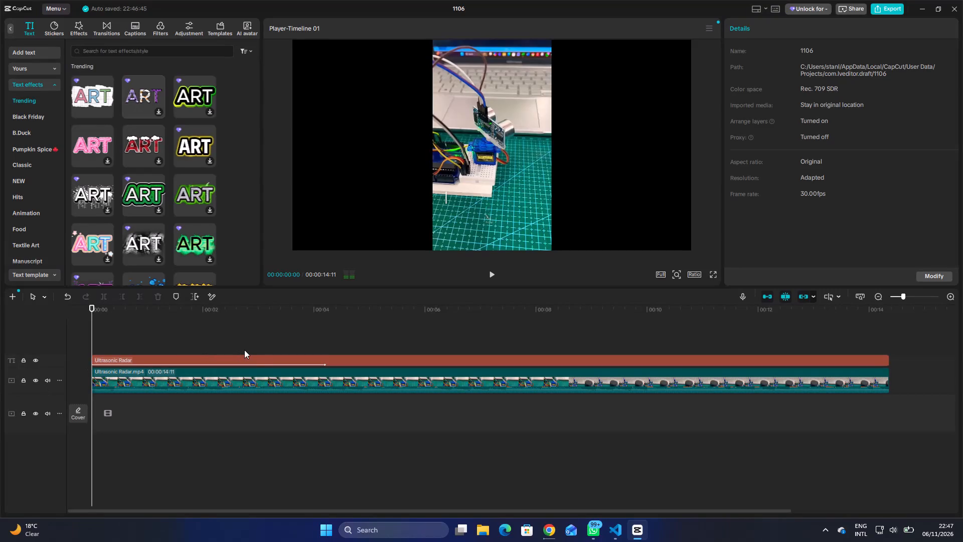
Return the playhead to the start of the video and play it to check the Ultrasonic Radar title's Typewriter entrance.
{"action": "left_click", "coordinate": [255, 355]}
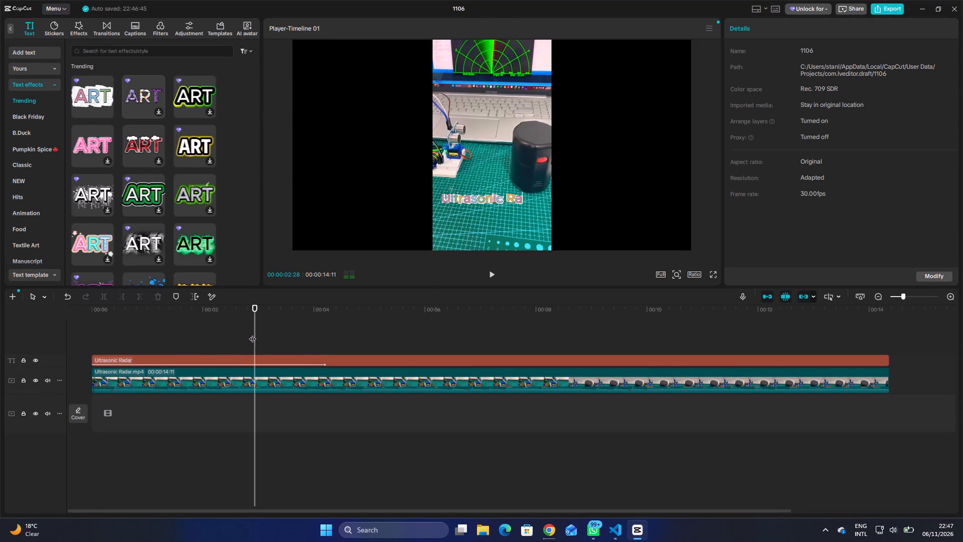
{"action": "left_click_drag", "start_coordinate": [255, 334], "coordinate": [67, 346]}
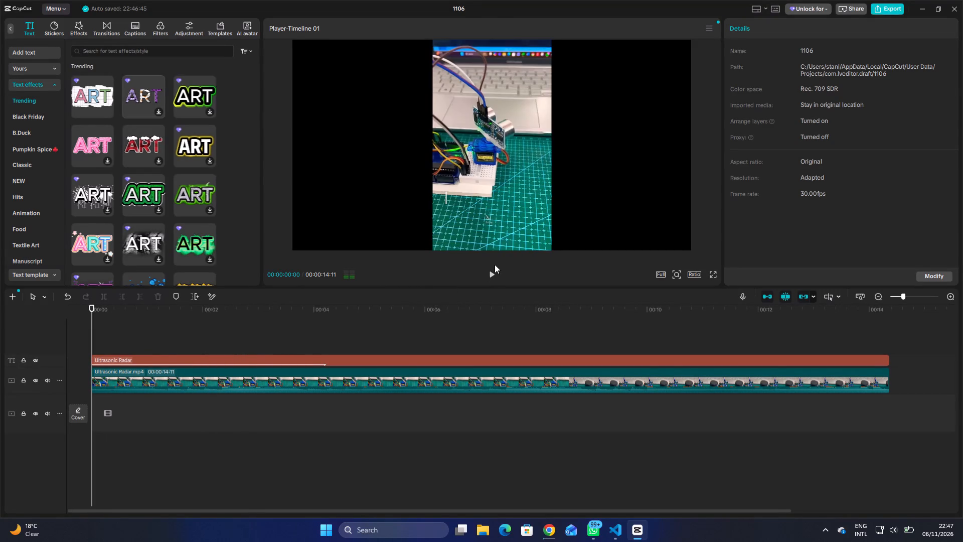
{"action": "left_click", "coordinate": [490, 272]}
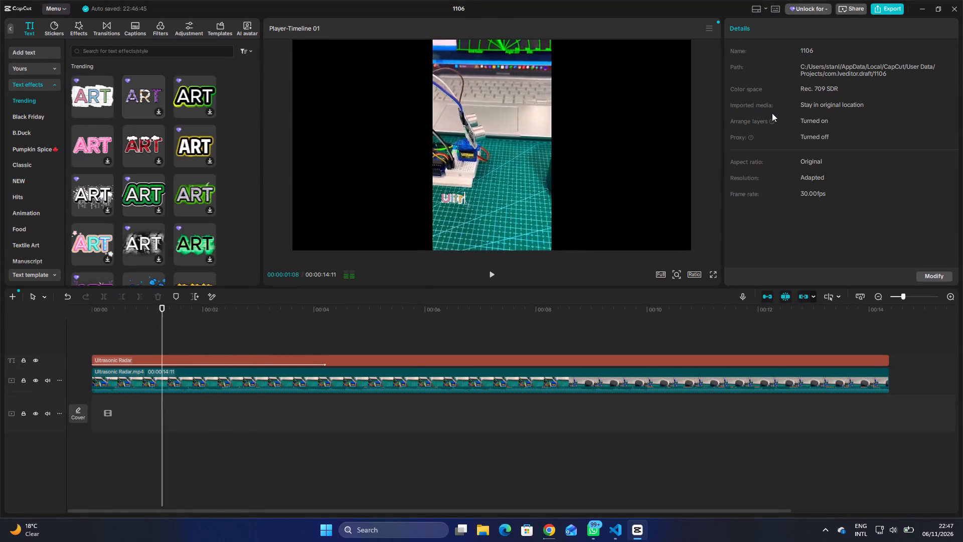
{"action": "left_click", "coordinate": [739, 31]}
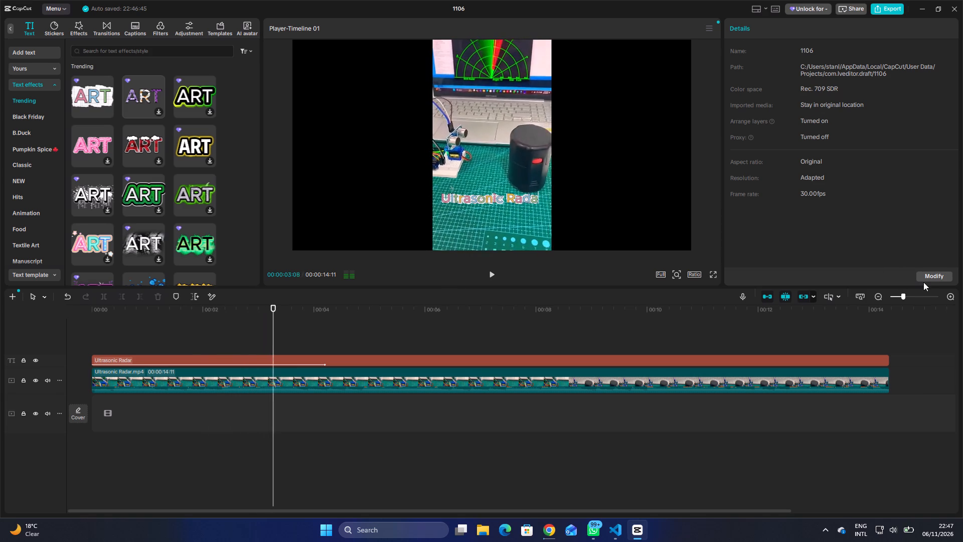
Select the Ultrasonic Radar title clip on the timeline to bring up its text settings.
{"action": "left_click", "coordinate": [700, 359]}
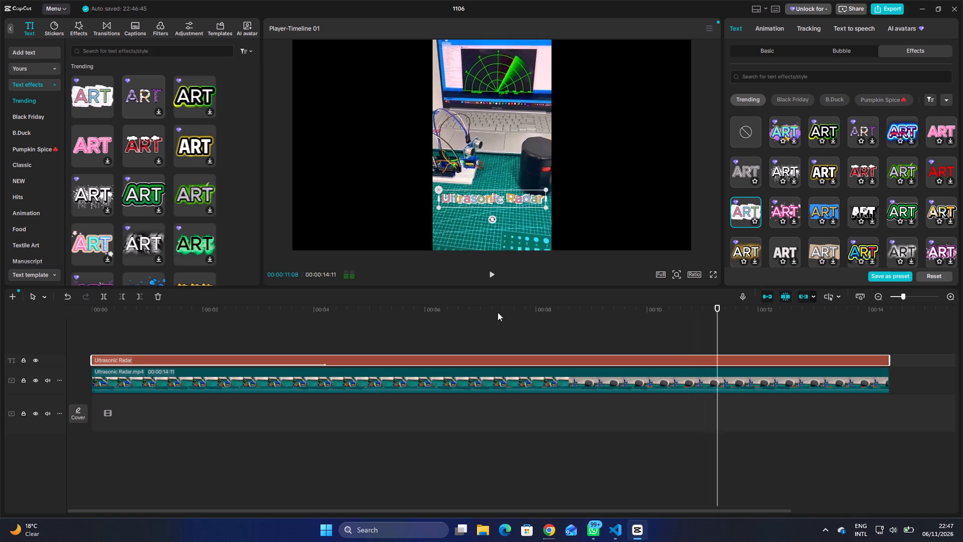
Replay the video from its start to review the Ultrasonic Radar title, and return the playhead to the beginning.
{"action": "left_click", "coordinate": [90, 104]}
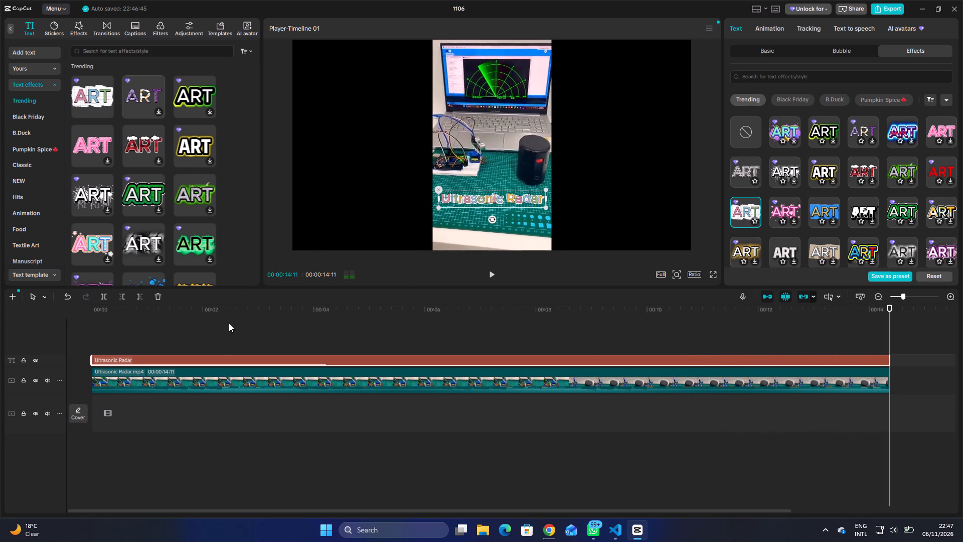
{"action": "left_click", "coordinate": [211, 357]}
{"action": "left_click_drag", "start_coordinate": [889, 327], "coordinate": [47, 319]}
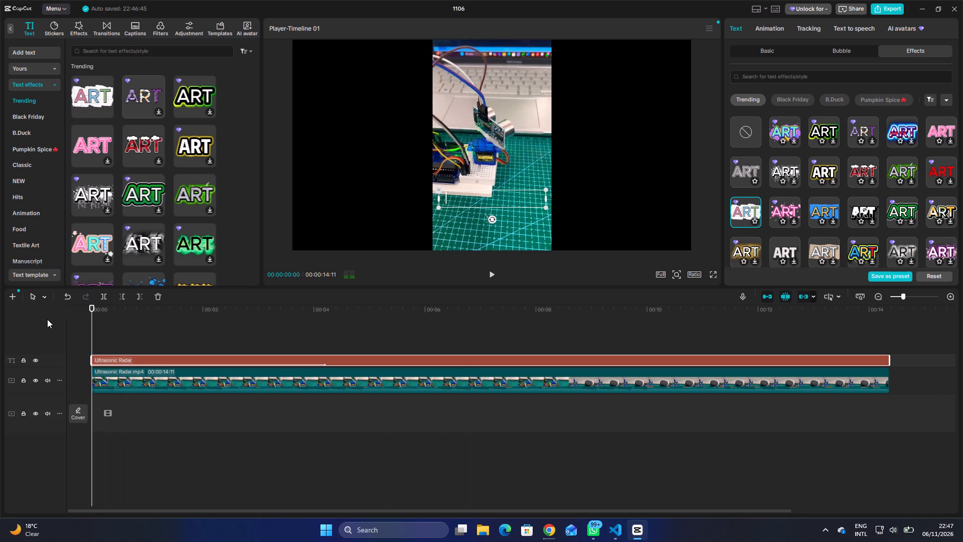
{"action": "left_click", "coordinate": [190, 383]}
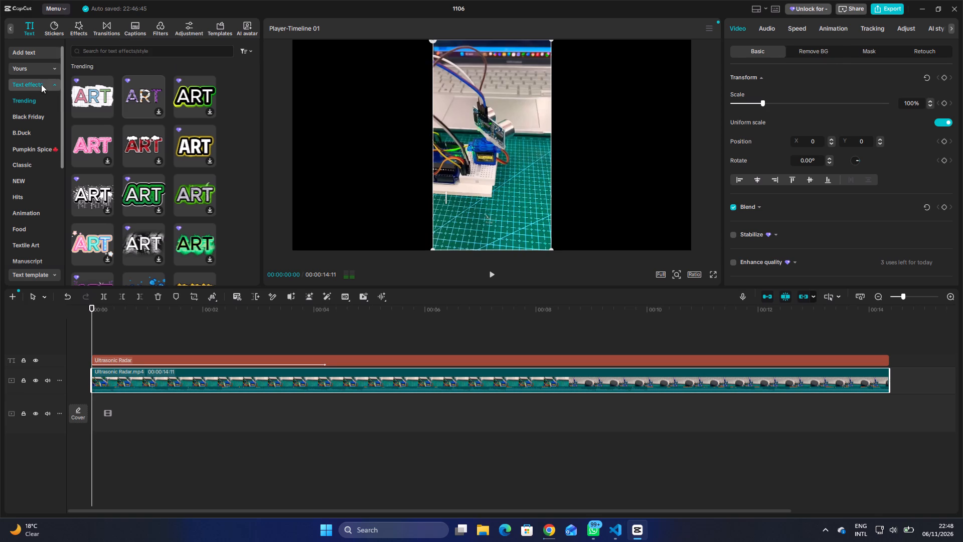
{"action": "left_click", "coordinate": [56, 83]}
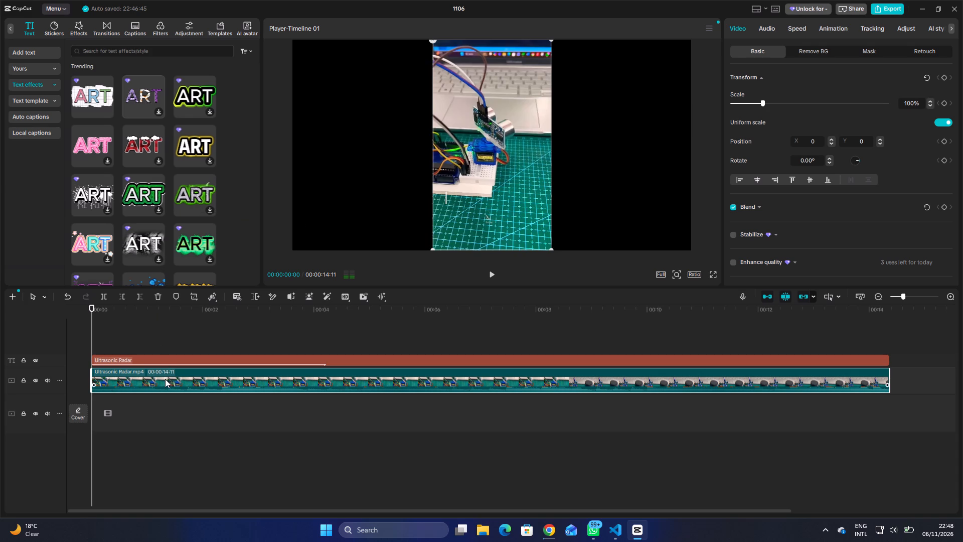
{"action": "left_click", "coordinate": [494, 275]}
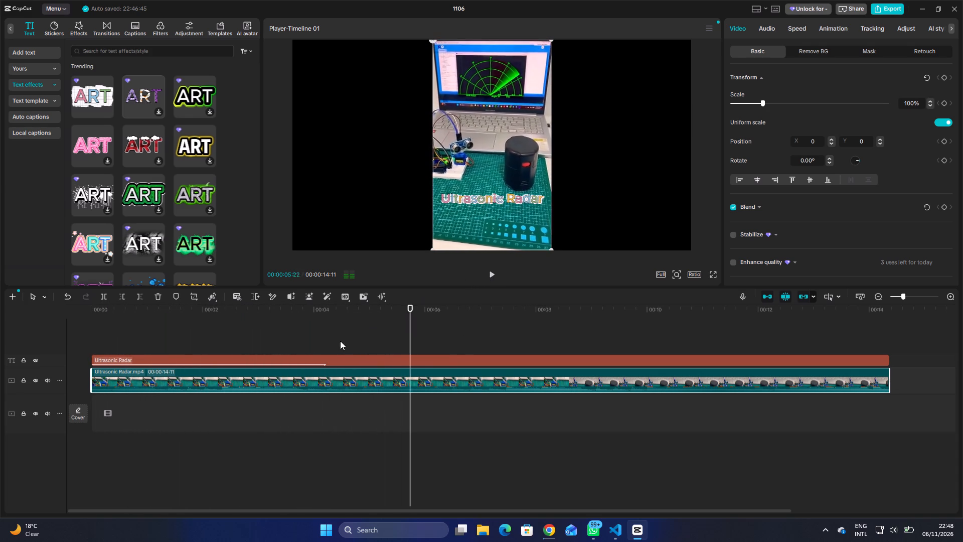
{"action": "left_click_drag", "start_coordinate": [467, 331], "coordinate": [226, 352]}
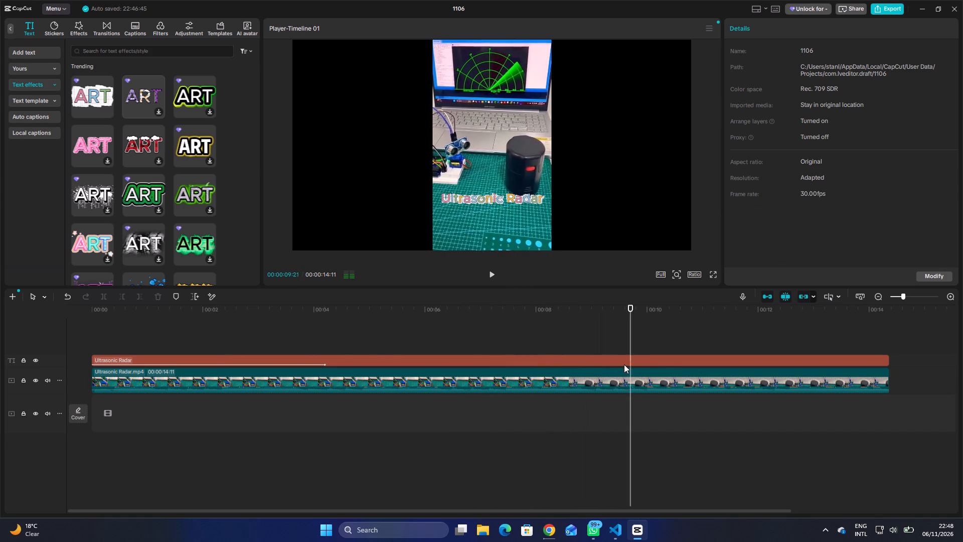
{"action": "left_click", "coordinate": [103, 330]}
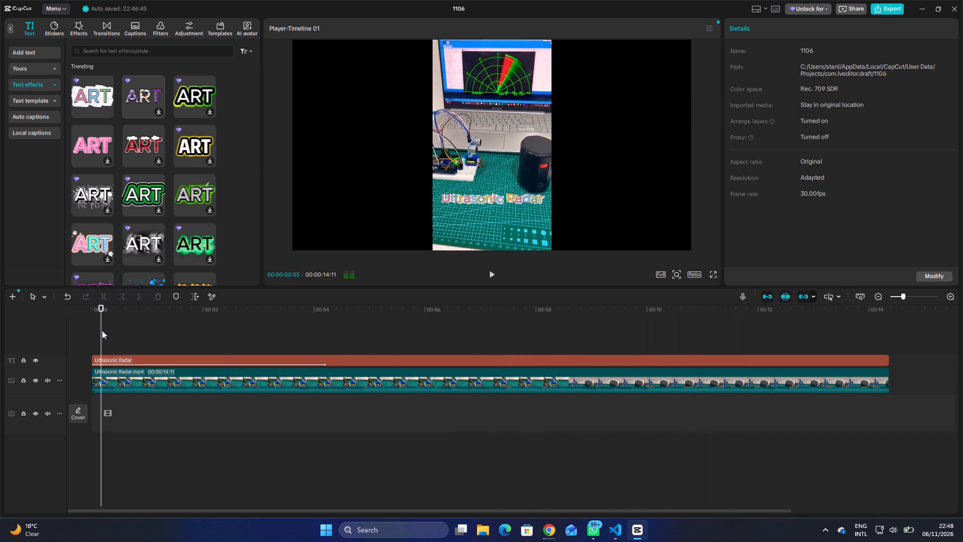
{"action": "left_click_drag", "start_coordinate": [98, 330], "coordinate": [78, 327]}
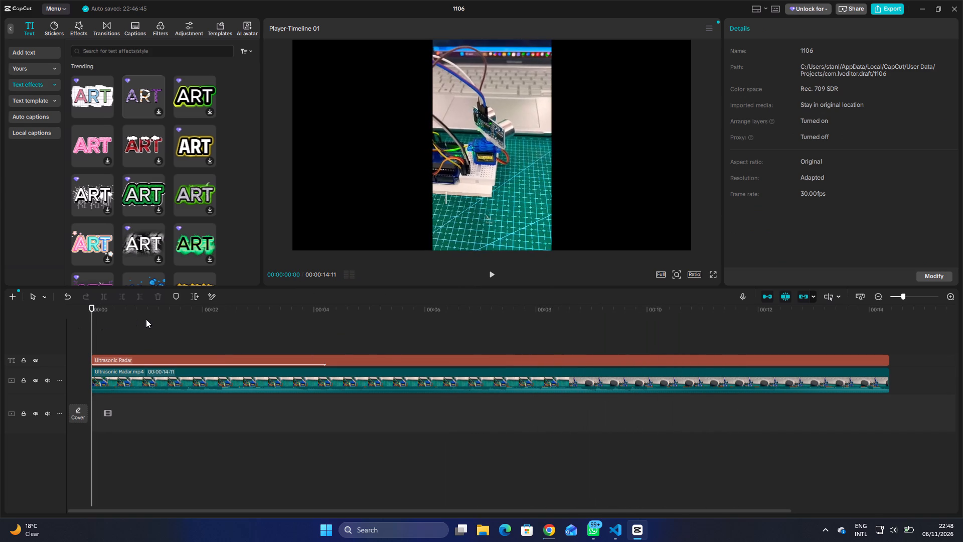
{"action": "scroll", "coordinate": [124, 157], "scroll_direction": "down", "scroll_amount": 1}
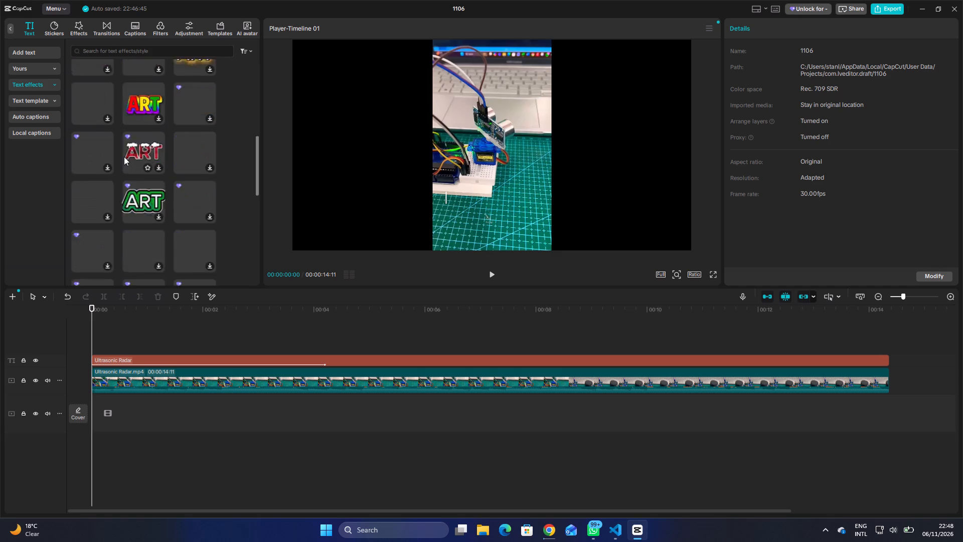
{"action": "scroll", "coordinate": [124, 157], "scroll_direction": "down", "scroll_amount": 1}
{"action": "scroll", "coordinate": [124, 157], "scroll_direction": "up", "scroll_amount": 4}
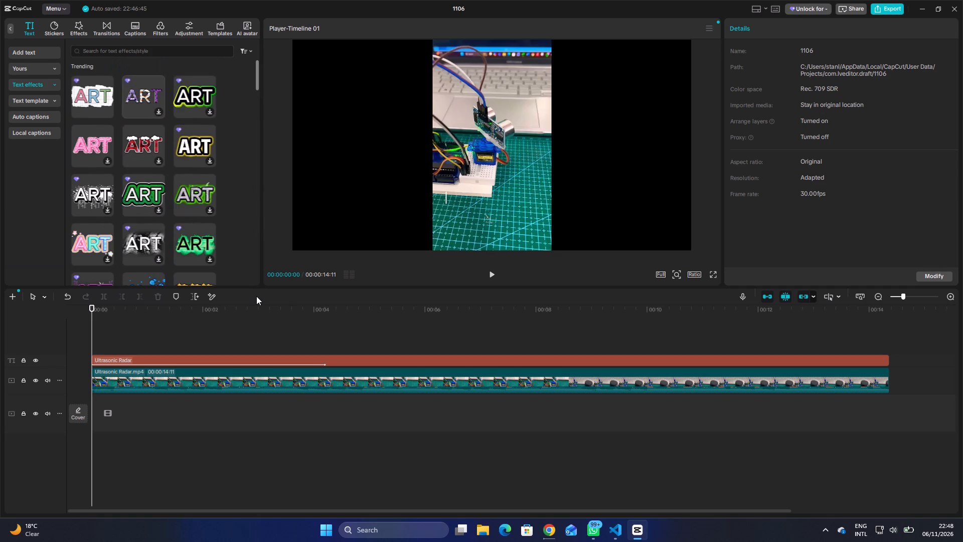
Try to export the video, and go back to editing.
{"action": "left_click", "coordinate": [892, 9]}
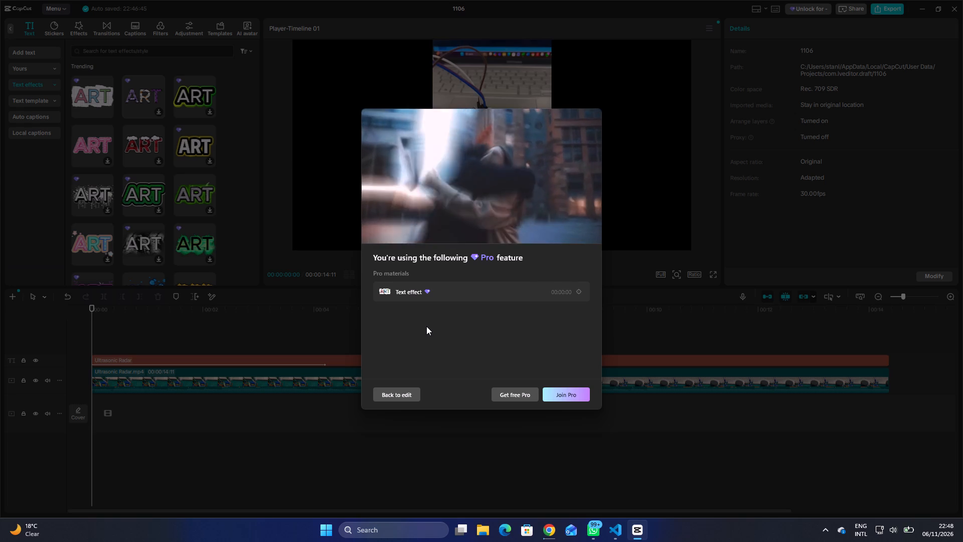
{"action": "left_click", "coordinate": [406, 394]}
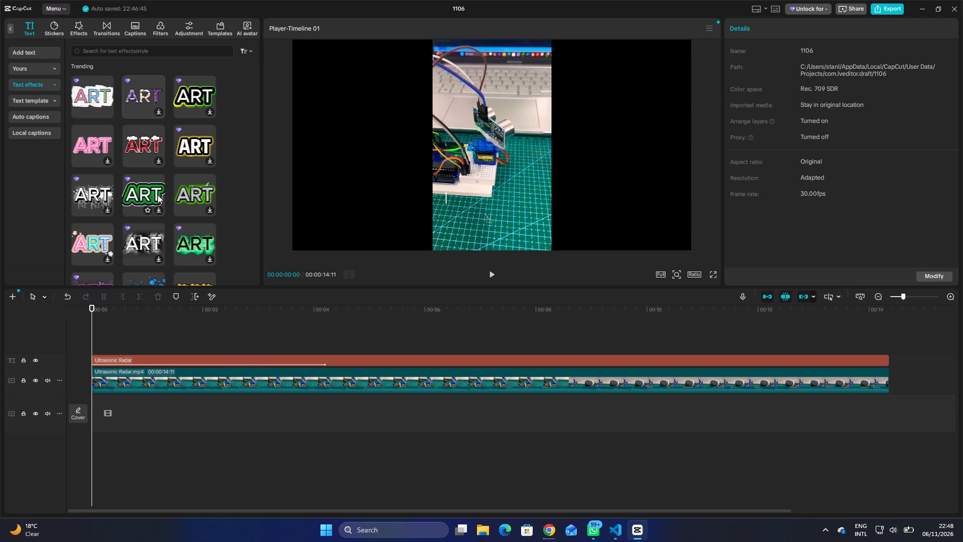
Browse the Trending text effects and on into Black Friday for an alternative style for the Ultrasonic Radar title.
{"action": "scroll", "coordinate": [157, 195], "scroll_direction": "up", "scroll_amount": 4}
{"action": "scroll", "coordinate": [128, 208], "scroll_direction": "down", "scroll_amount": 1}
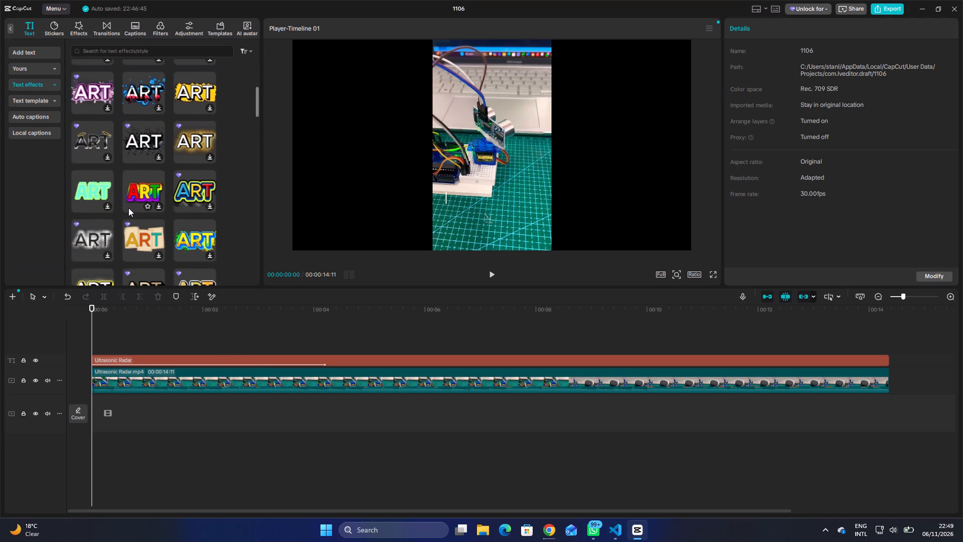
{"action": "scroll", "coordinate": [128, 208], "scroll_direction": "down", "scroll_amount": 3}
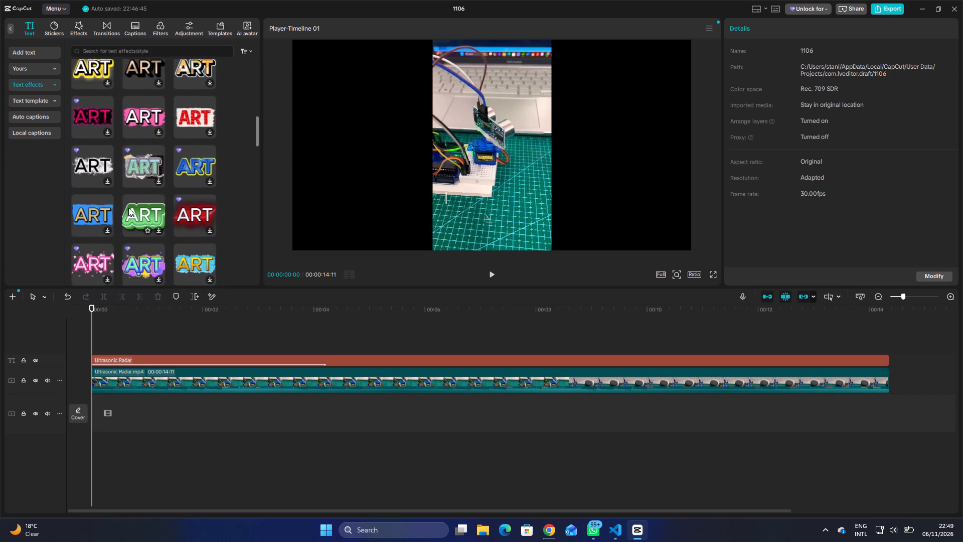
{"action": "scroll", "coordinate": [128, 208], "scroll_direction": "down", "scroll_amount": 2}
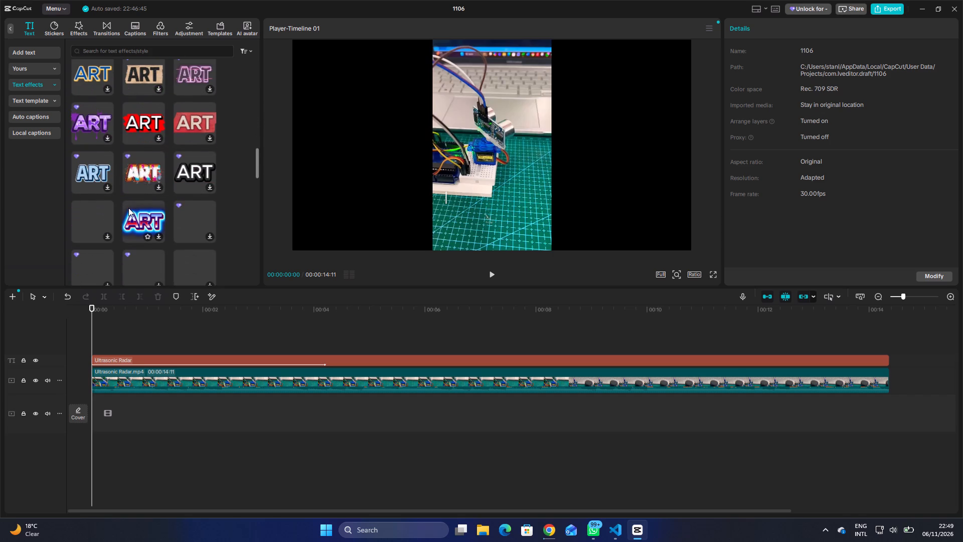
{"action": "scroll", "coordinate": [128, 208], "scroll_direction": "down", "scroll_amount": 1}
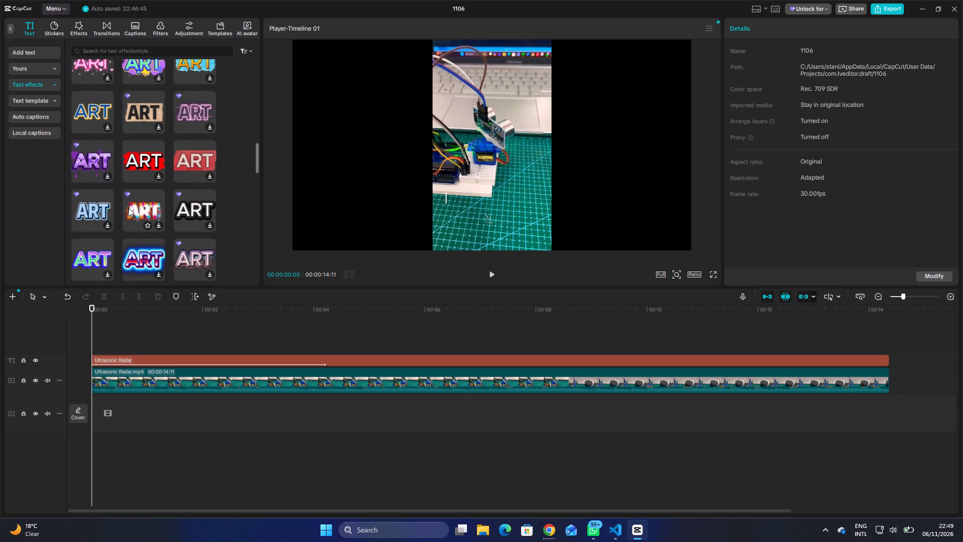
{"action": "scroll", "coordinate": [128, 208], "scroll_direction": "down", "scroll_amount": 1}
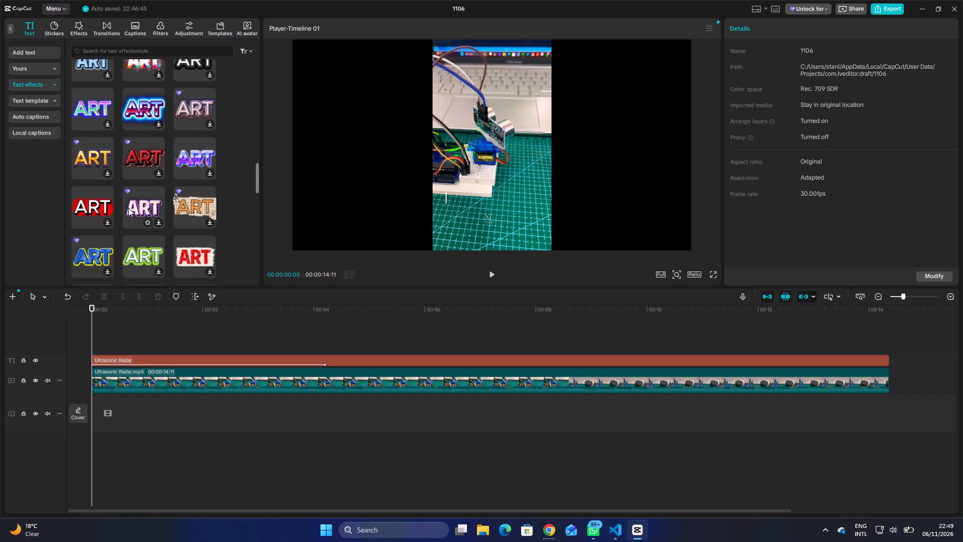
{"action": "scroll", "coordinate": [128, 208], "scroll_direction": "down", "scroll_amount": 2}
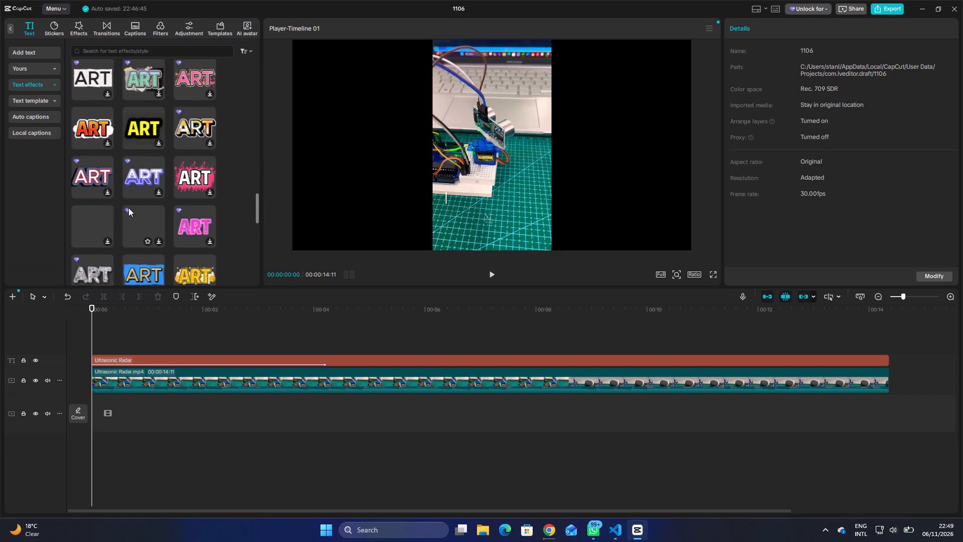
{"action": "scroll", "coordinate": [128, 208], "scroll_direction": "down", "scroll_amount": 2}
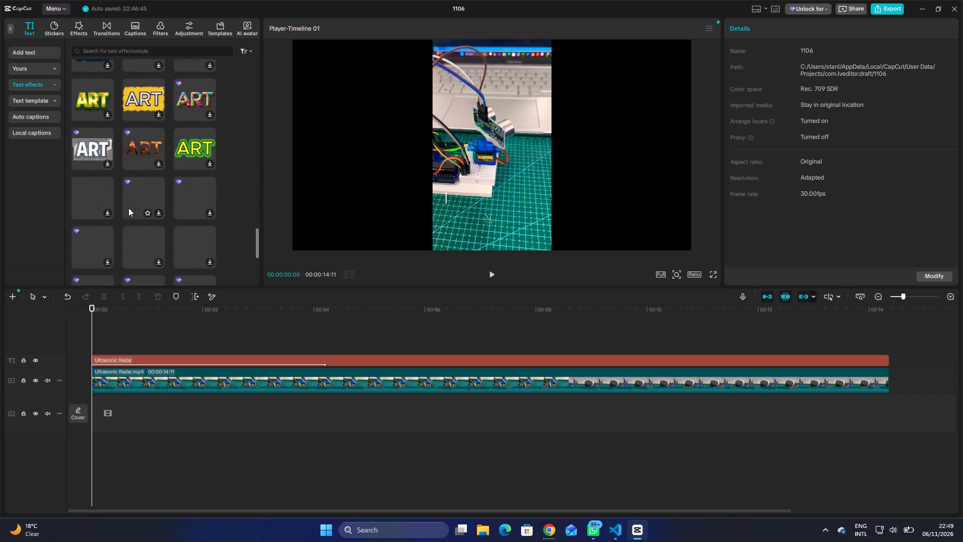
{"action": "scroll", "coordinate": [128, 208], "scroll_direction": "down", "scroll_amount": 4}
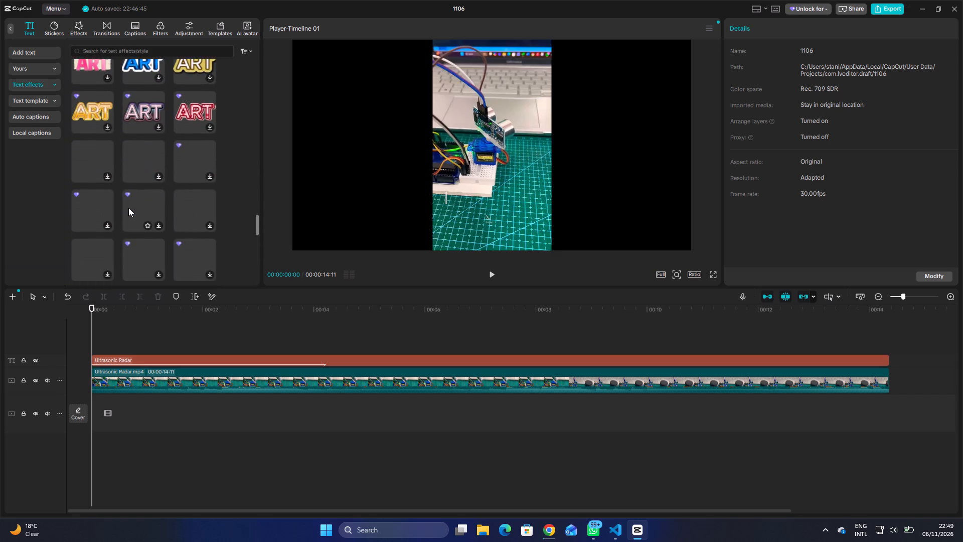
{"action": "scroll", "coordinate": [128, 208], "scroll_direction": "down", "scroll_amount": 2}
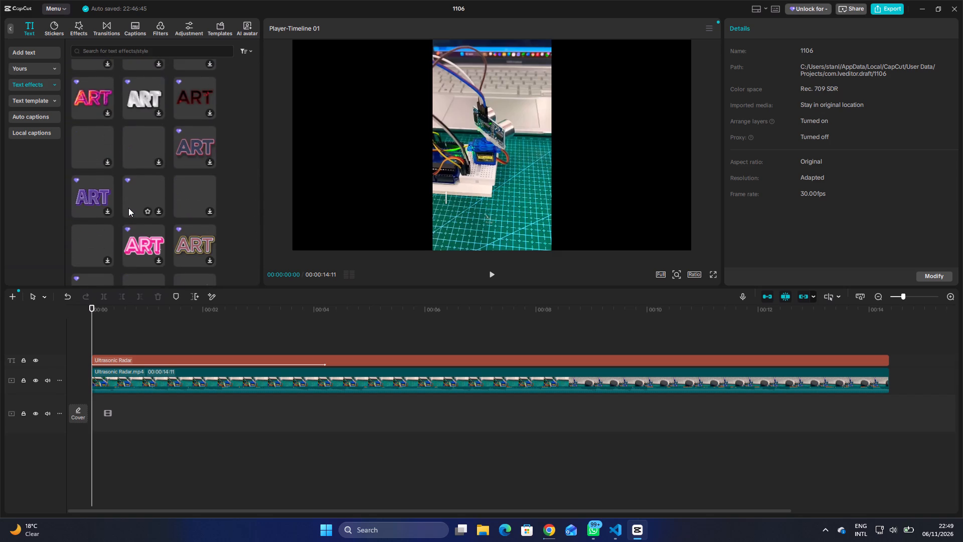
{"action": "scroll", "coordinate": [128, 208], "scroll_direction": "down", "scroll_amount": 2}
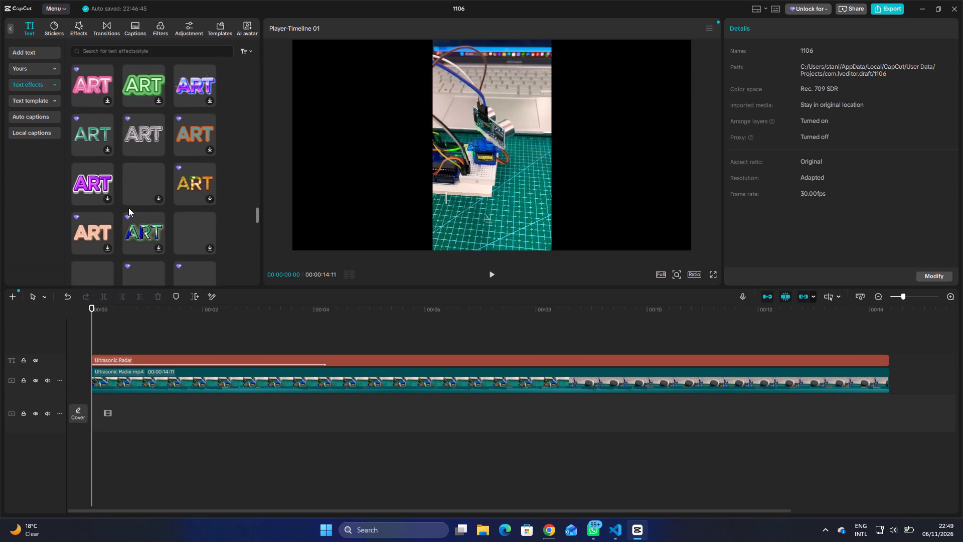
{"action": "scroll", "coordinate": [128, 208], "scroll_direction": "down", "scroll_amount": 3}
{"action": "scroll", "coordinate": [128, 208], "scroll_direction": "up", "scroll_amount": 1}
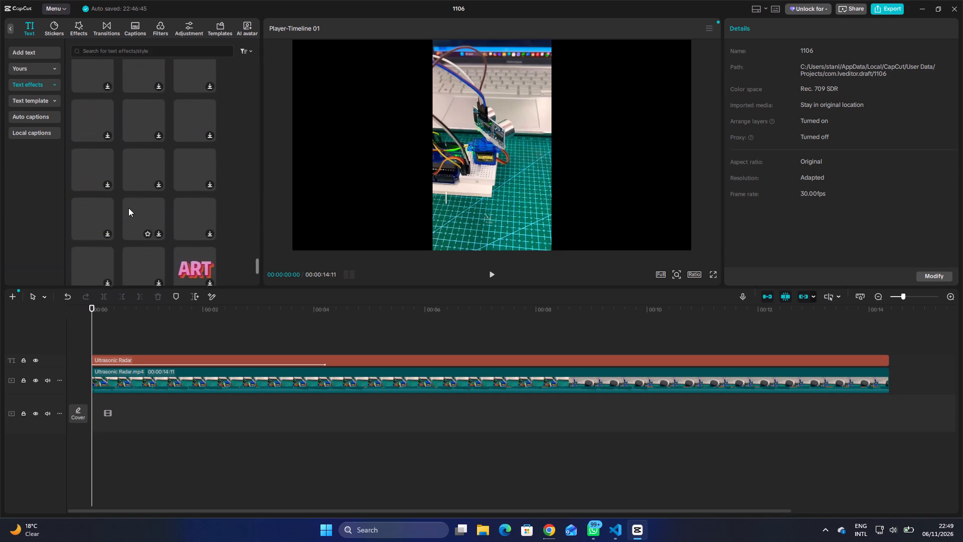
{"action": "scroll", "coordinate": [128, 208], "scroll_direction": "up", "scroll_amount": 2}
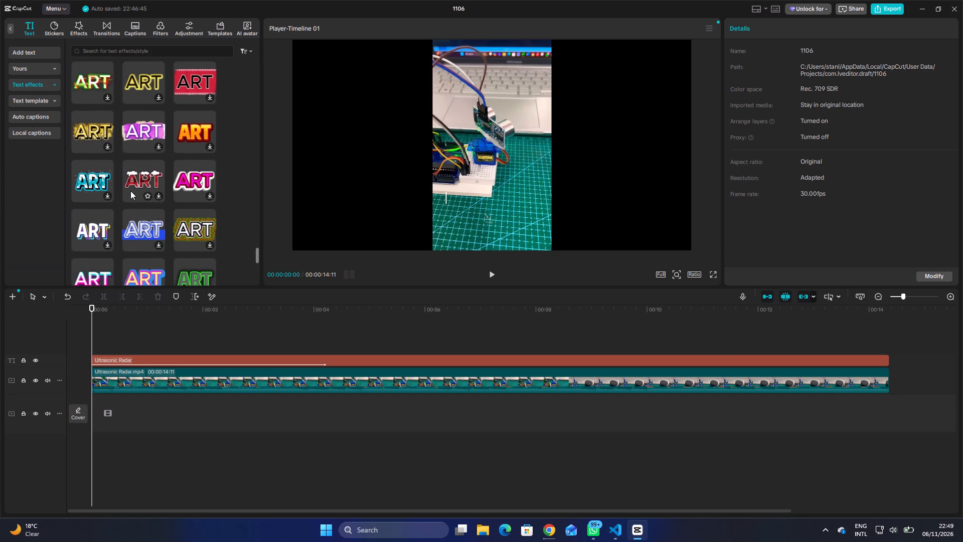
{"action": "scroll", "coordinate": [130, 191], "scroll_direction": "down", "scroll_amount": 1}
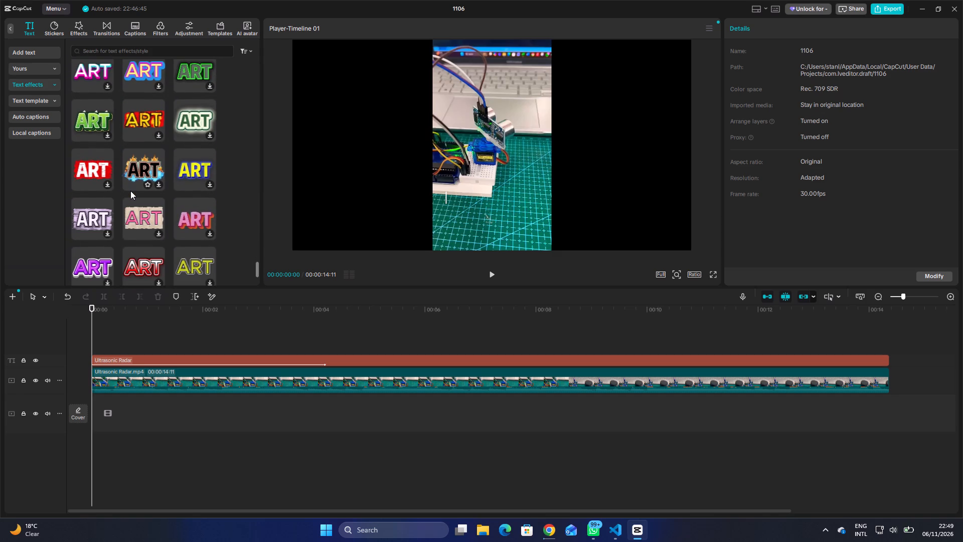
{"action": "scroll", "coordinate": [130, 191], "scroll_direction": "down", "scroll_amount": 3}
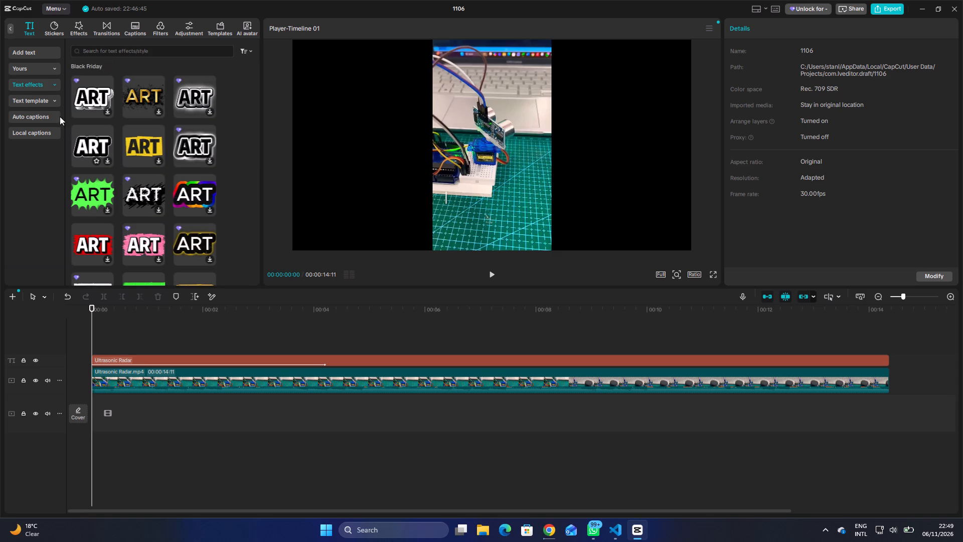
Add the CLOUD text template from the Trending templates on a new track above the title, at the start of the video.
{"action": "left_click", "coordinate": [48, 101]}
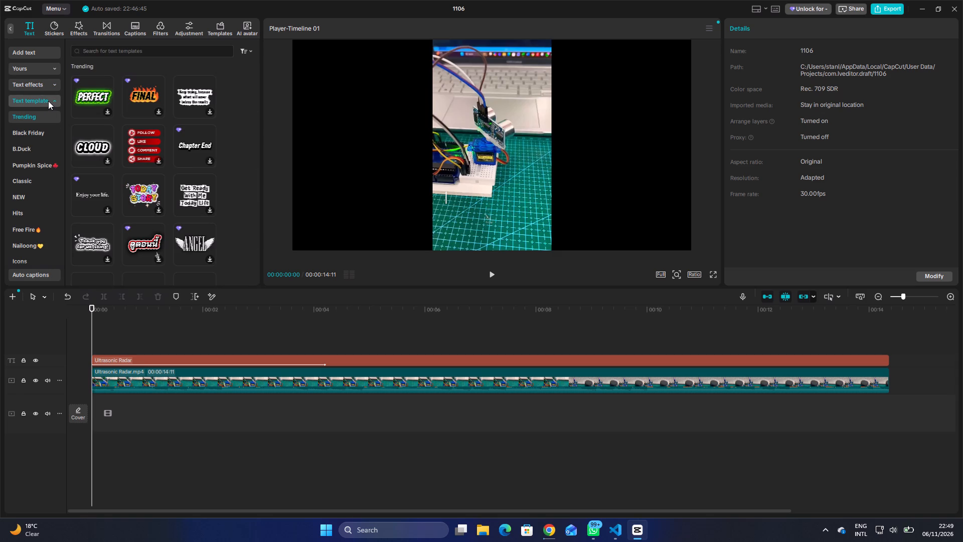
{"action": "left_click", "coordinate": [95, 146]}
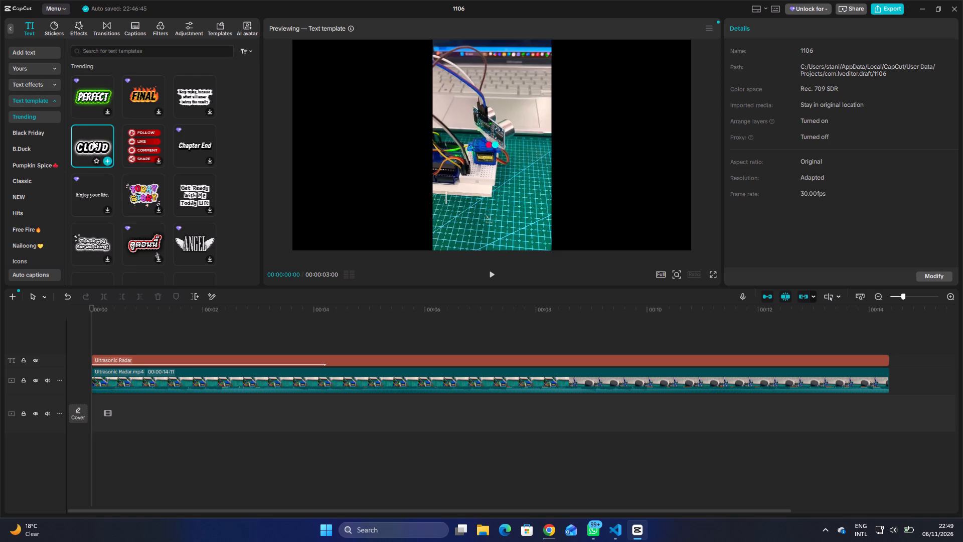
{"action": "left_click_drag", "start_coordinate": [91, 143], "coordinate": [98, 342]}
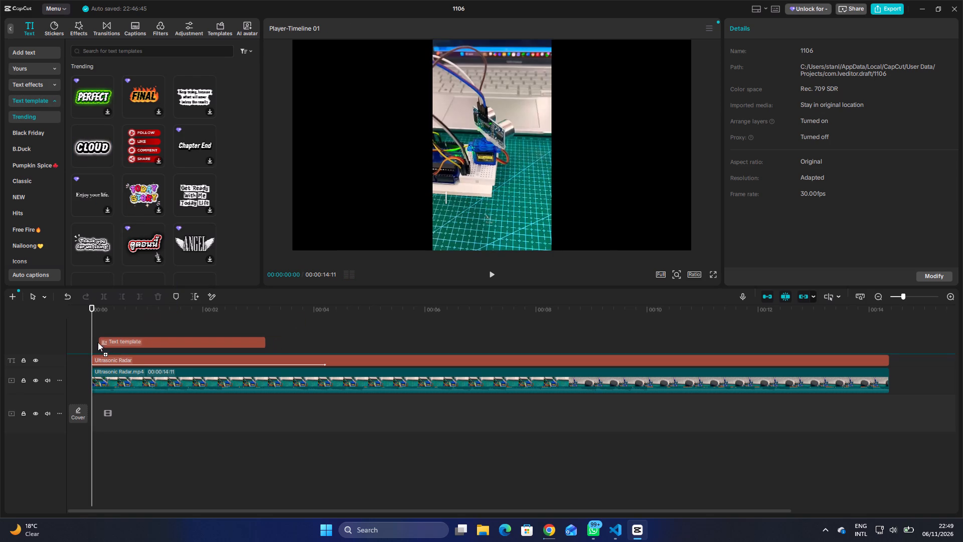
{"action": "left_click_drag", "start_coordinate": [98, 342], "coordinate": [94, 349]}
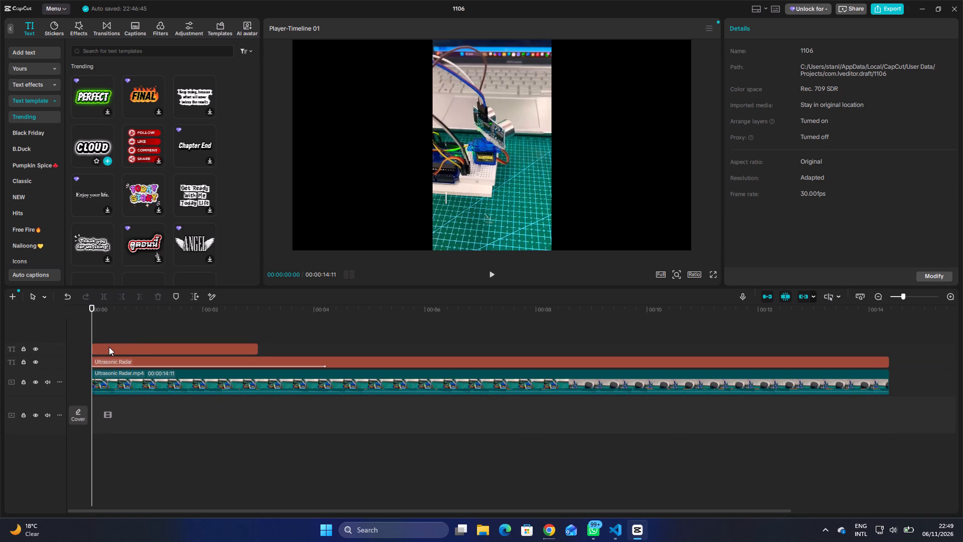
Play the opening of the video to preview the CLOUD text template, and select its clip in the timeline.
{"action": "key", "text": "space"}
{"action": "key", "text": "space"}
{"action": "key", "text": "space"}
{"action": "left_click", "coordinate": [201, 346]}
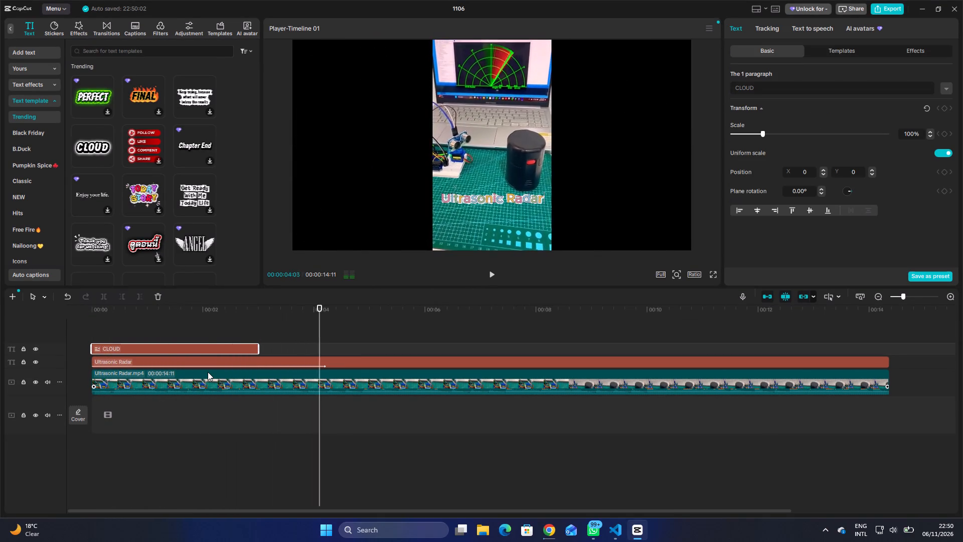
Delete the old Ultrasonic Radar title clip from the timeline, keeping the CLOUD template clip.
{"action": "left_click", "coordinate": [336, 363]}
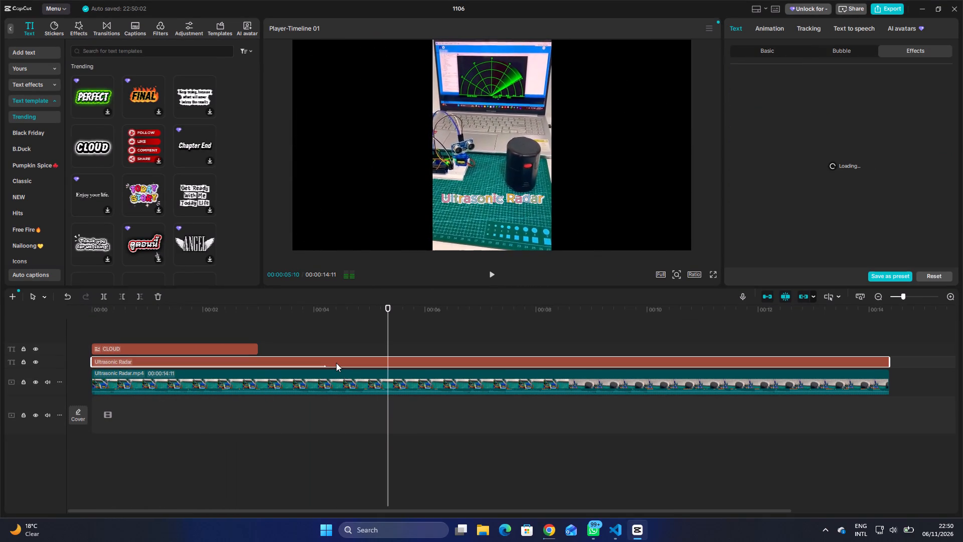
{"action": "key", "text": "Delete"}
Extend the CLOUD template clip to the end of the video, at 00:00:14:11.
{"action": "left_click", "coordinate": [170, 366]}
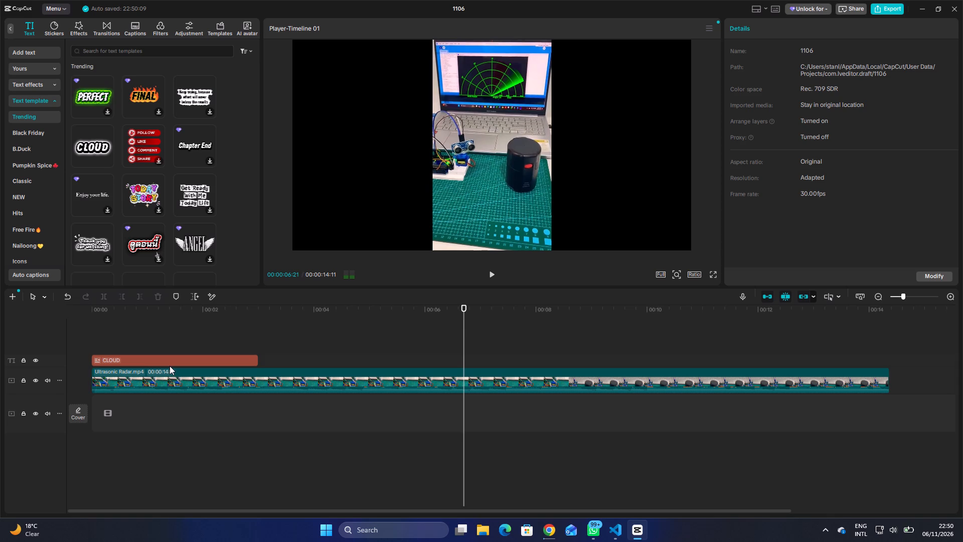
{"action": "left_click_drag", "start_coordinate": [258, 360], "coordinate": [319, 359]}
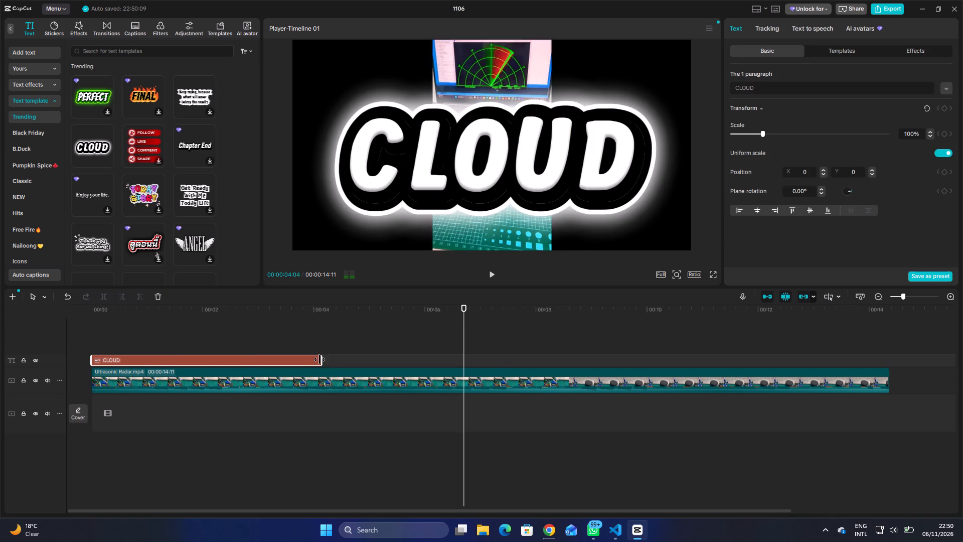
{"action": "left_click_drag", "start_coordinate": [319, 359], "coordinate": [861, 357]}
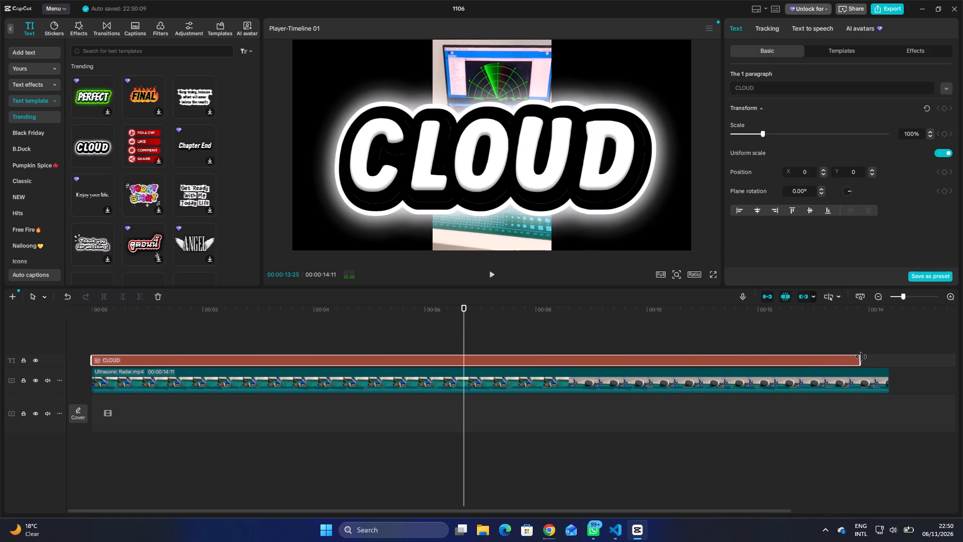
{"action": "left_click_drag", "start_coordinate": [861, 357], "coordinate": [884, 357]}
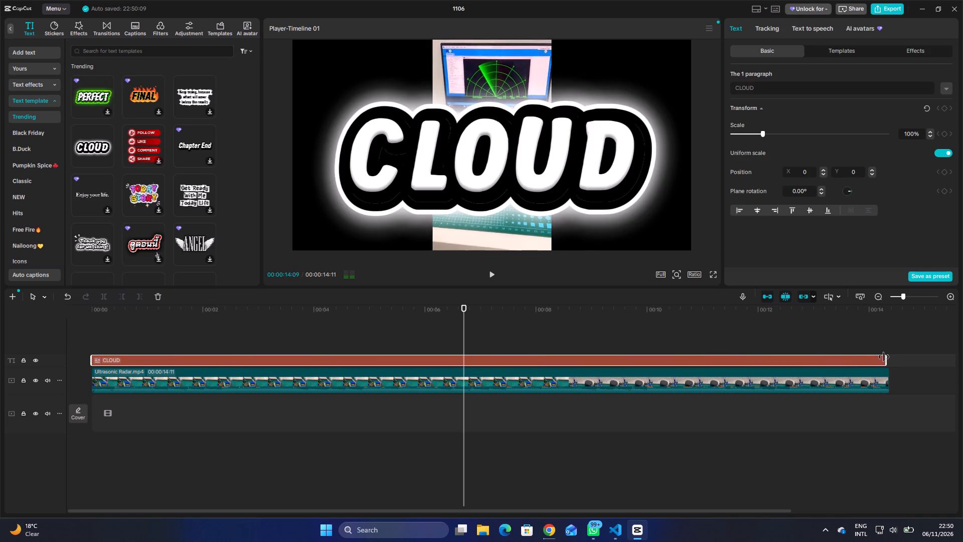
{"action": "left_click_drag", "start_coordinate": [884, 357], "coordinate": [886, 357]}
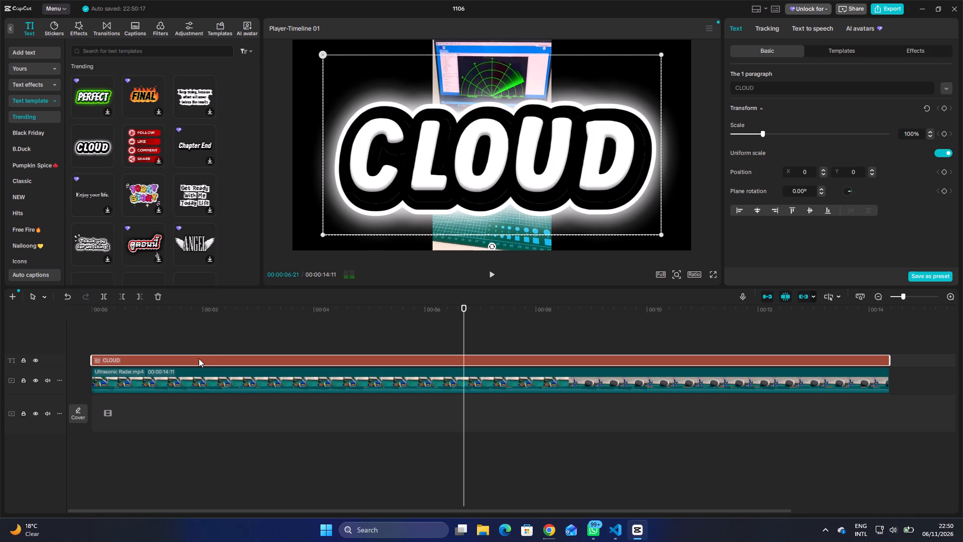
Replace the CLOUD template's wording with "UltraSonics Radar".
{"action": "double_click", "coordinate": [194, 360]}
{"action": "key", "text": "shift+a"}
{"action": "left_click_drag", "start_coordinate": [463, 337], "coordinate": [462, 337]}
{"action": "left_click_drag", "start_coordinate": [462, 337], "coordinate": [0, 377]}
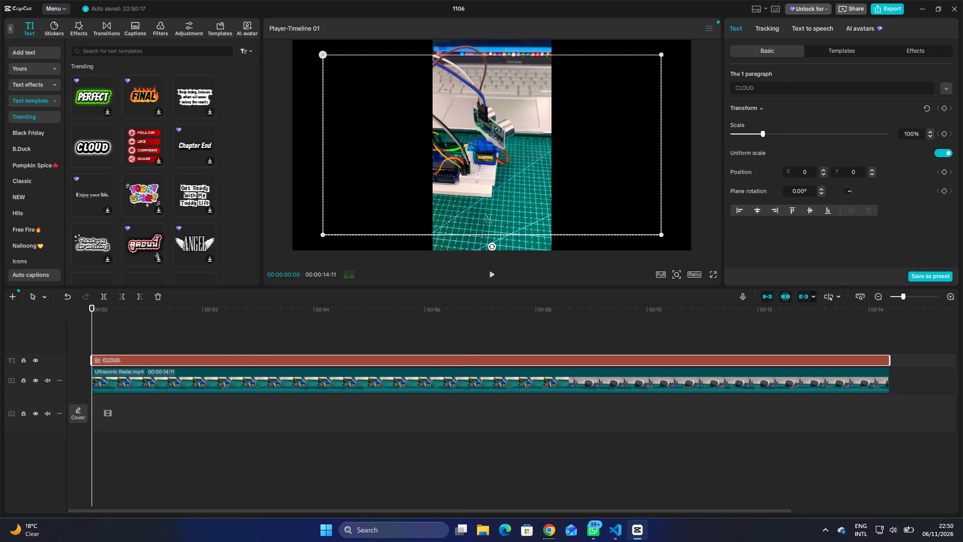
{"action": "left_click_drag", "start_coordinate": [763, 87], "coordinate": [656, 100]}
{"action": "left_click_drag", "start_coordinate": [758, 90], "coordinate": [757, 90]}
{"action": "left_click_drag", "start_coordinate": [757, 90], "coordinate": [727, 90]}
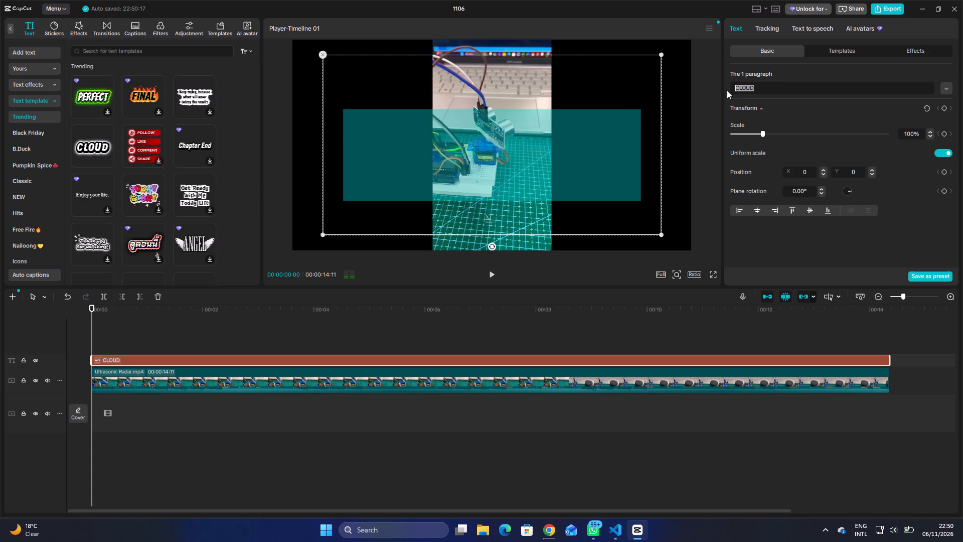
{"action": "type", "text": "AR"}
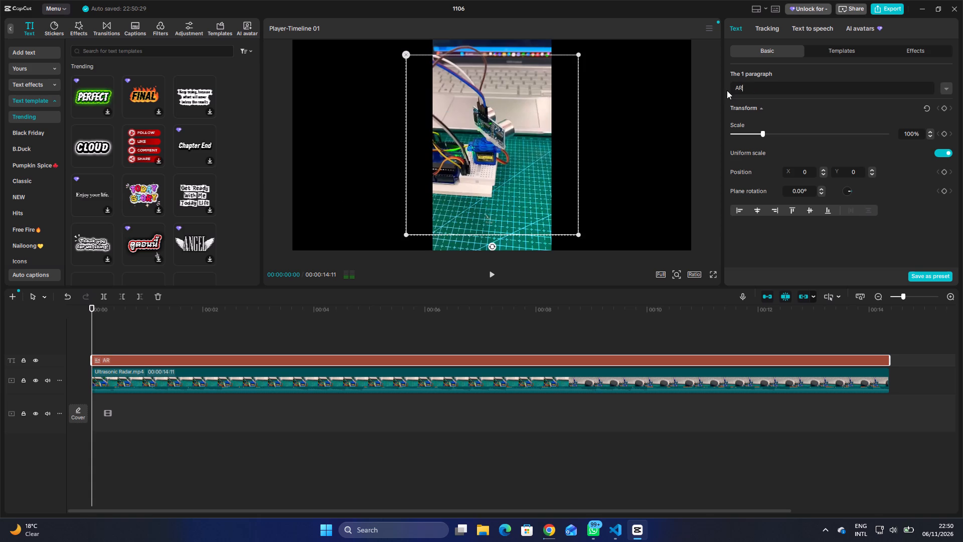
{"action": "key", "text": "BackSpace"}
{"action": "key", "text": "BackSpace"}
{"action": "type", "text": "Ultra"}
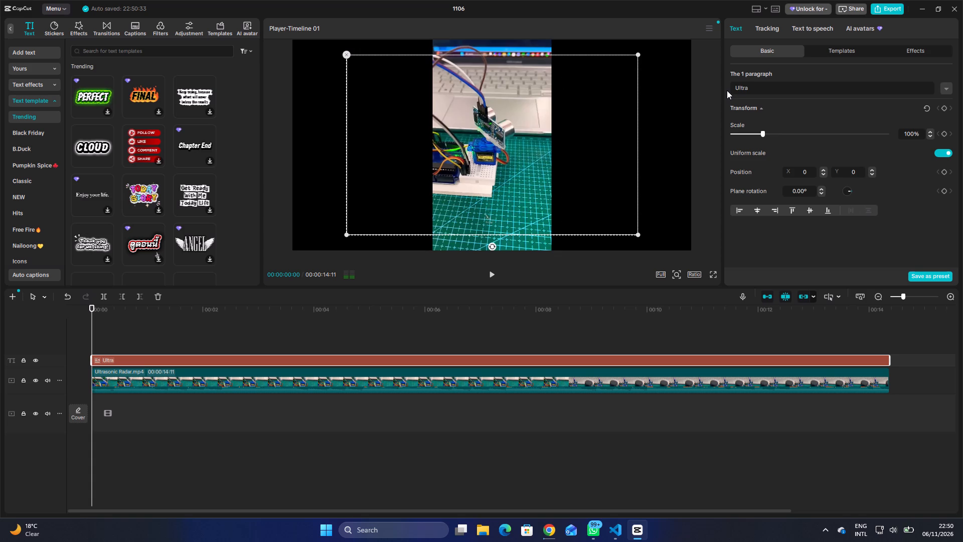
{"action": "type", "text": "Sonics"}
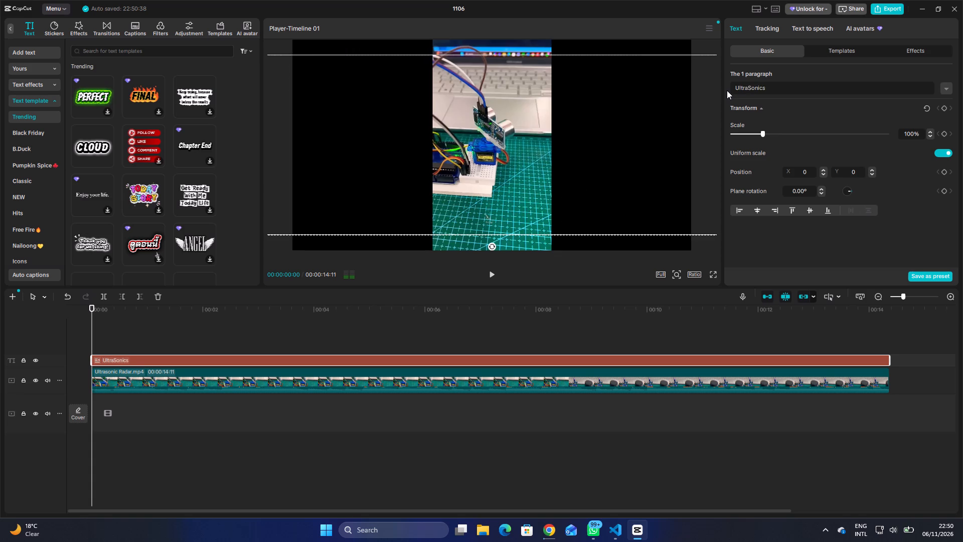
{"action": "key", "text": "space"}
{"action": "type", "text": "Radar"}
Shrink the title to about 13% scale to fit the video's width and move it near the bottom of the frame, Y about -823.
{"action": "left_click_drag", "start_coordinate": [764, 133], "coordinate": [737, 133]}
{"action": "left_click_drag", "start_coordinate": [537, 145], "coordinate": [543, 222]}
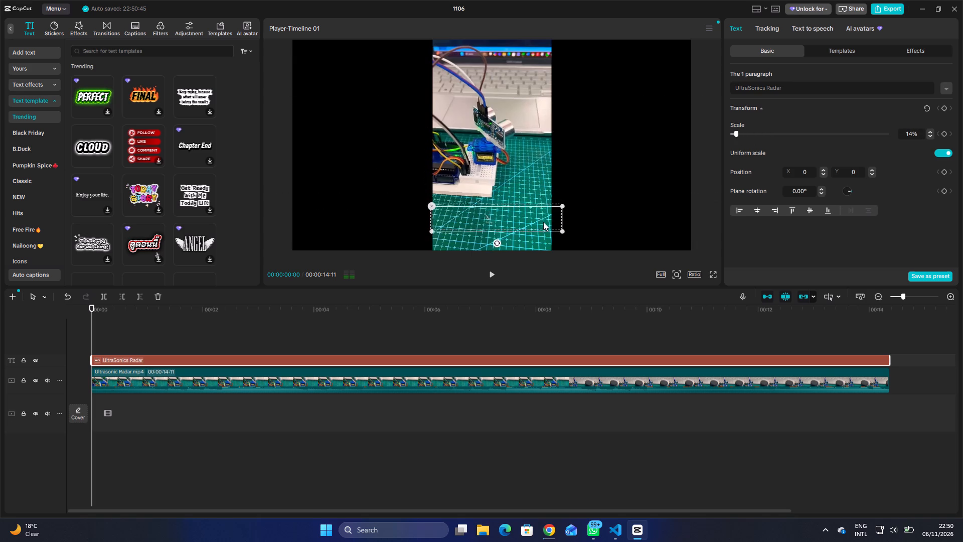
{"action": "left_click_drag", "start_coordinate": [543, 222], "coordinate": [537, 231]}
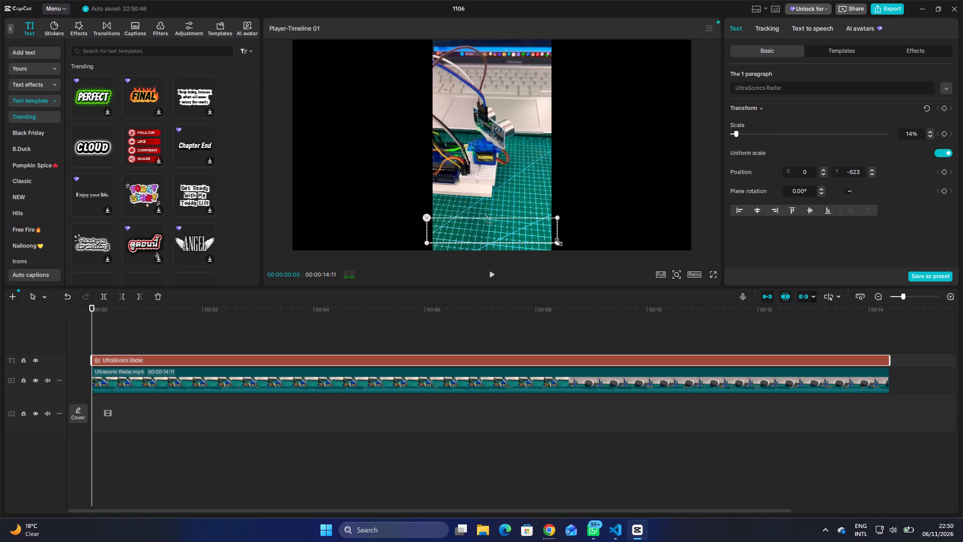
{"action": "left_click_drag", "start_coordinate": [558, 242], "coordinate": [551, 238]}
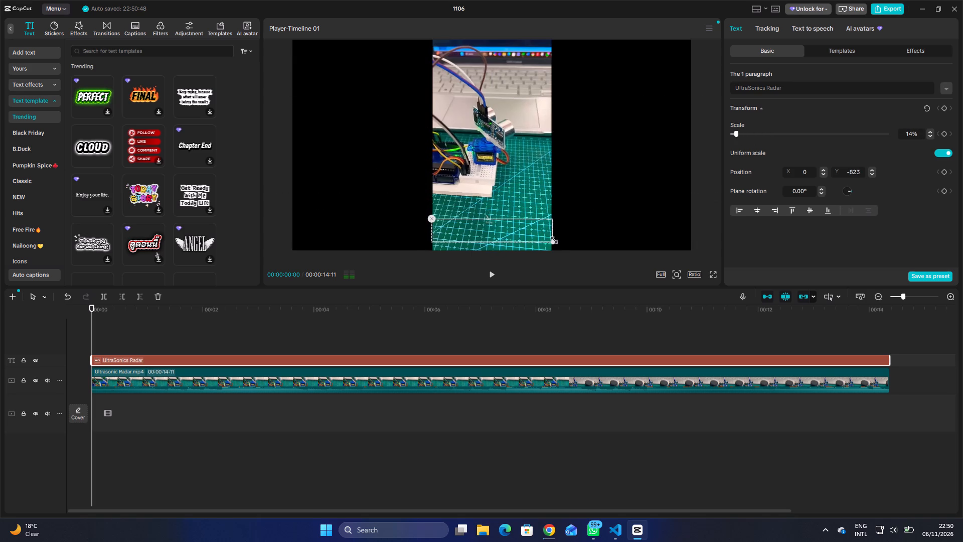
{"action": "left_click_drag", "start_coordinate": [551, 238], "coordinate": [552, 239]}
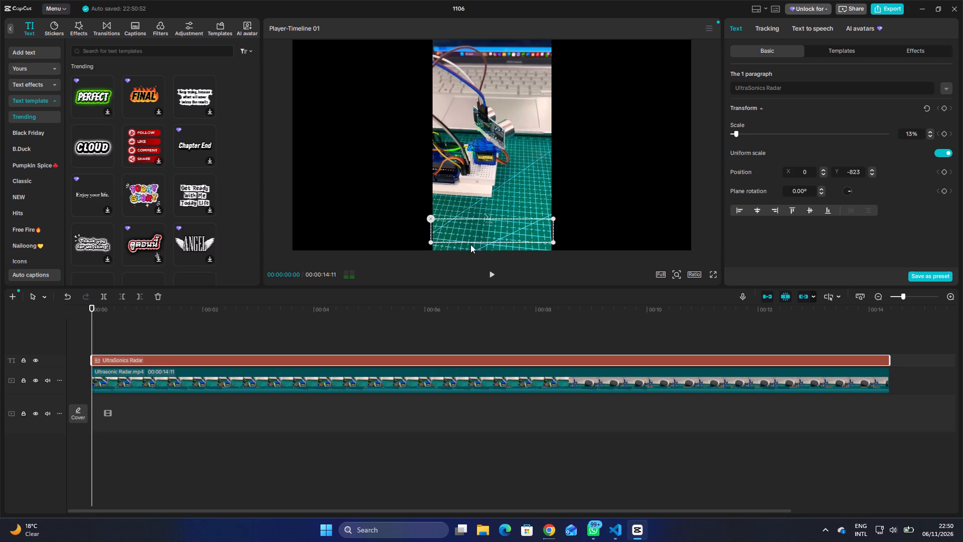
Preview the title in playback and correct its wording to "UltraSonic Radar".
{"action": "key", "text": "space"}
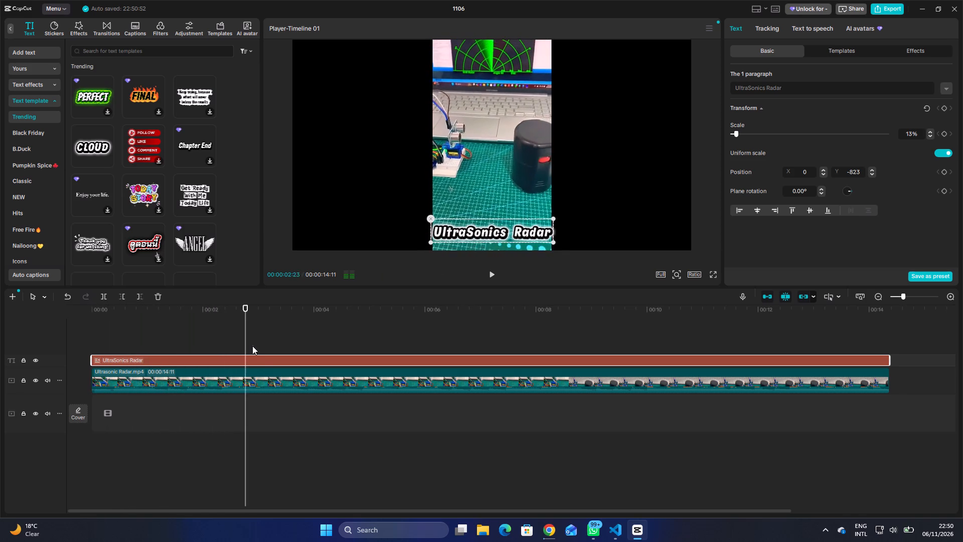
{"action": "left_click", "coordinate": [766, 90]}
{"action": "key", "text": "Left"}
{"action": "key", "text": "BackSpace"}
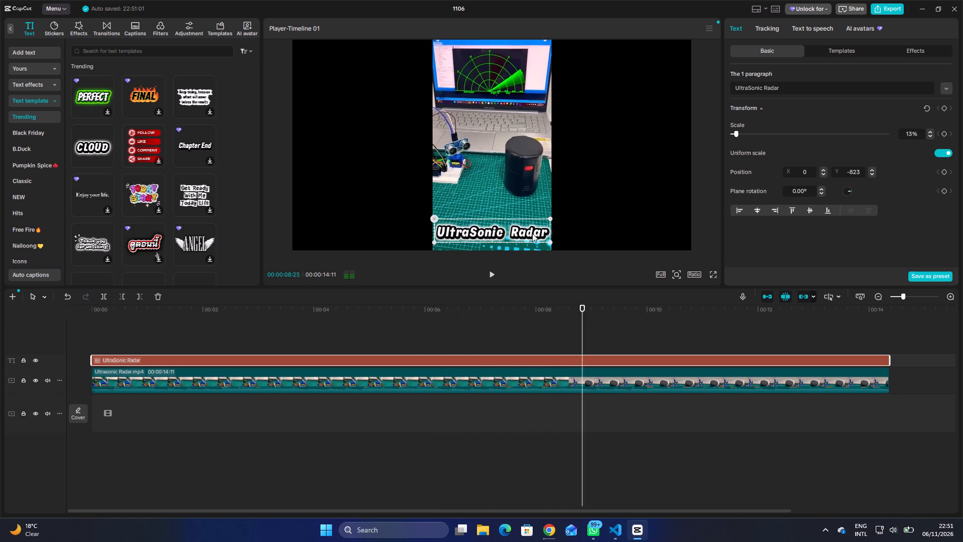
Move the title slightly up in the frame, to Y about -669.
{"action": "left_click_drag", "start_coordinate": [531, 233], "coordinate": [529, 217]}
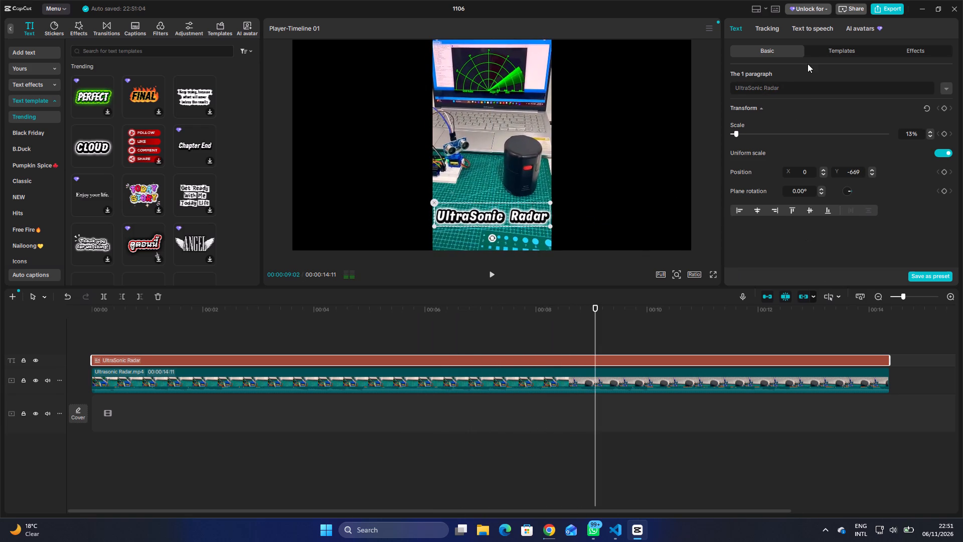
Look through the title's effects, templates, text-to-speech and motion tracking options, and return to its basic text settings.
{"action": "left_click", "coordinate": [902, 51]}
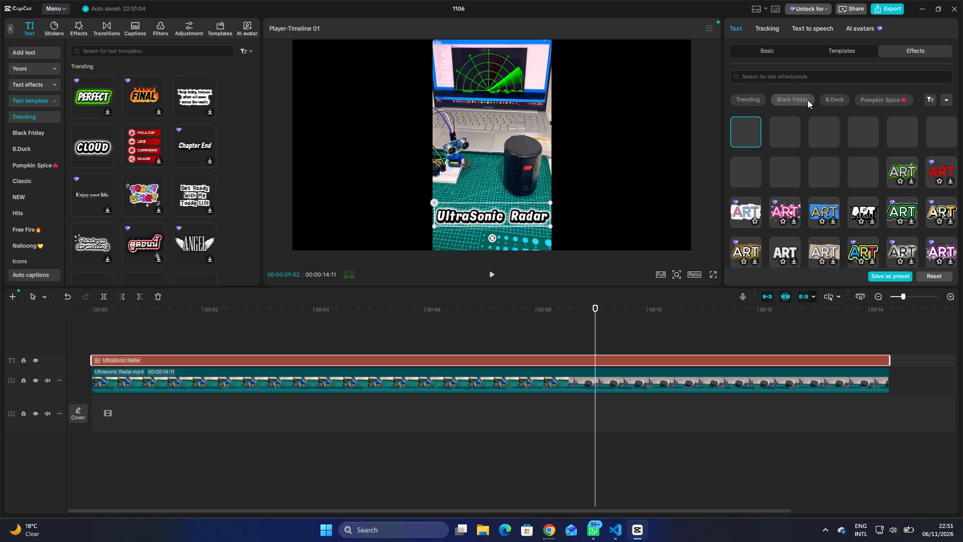
{"action": "left_click", "coordinate": [843, 53]}
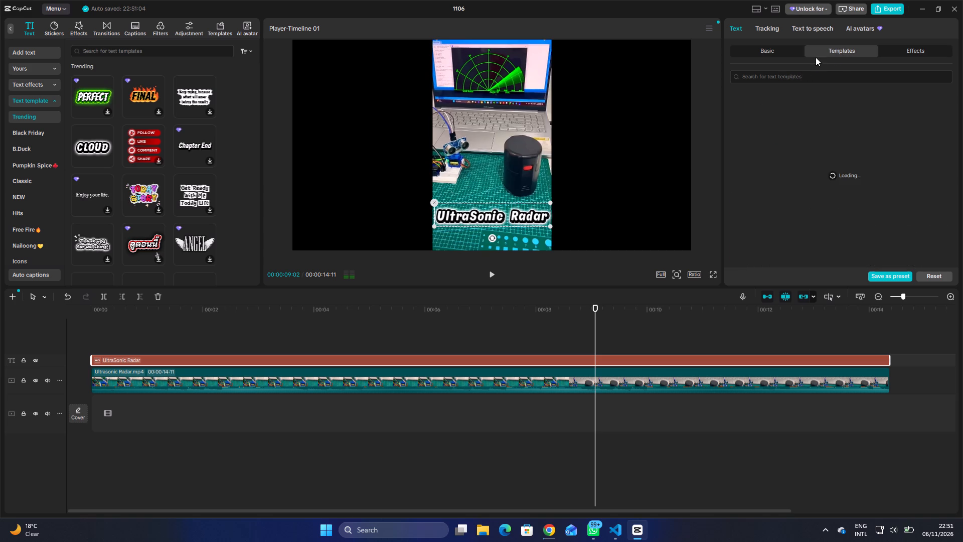
{"action": "left_click", "coordinate": [787, 54]}
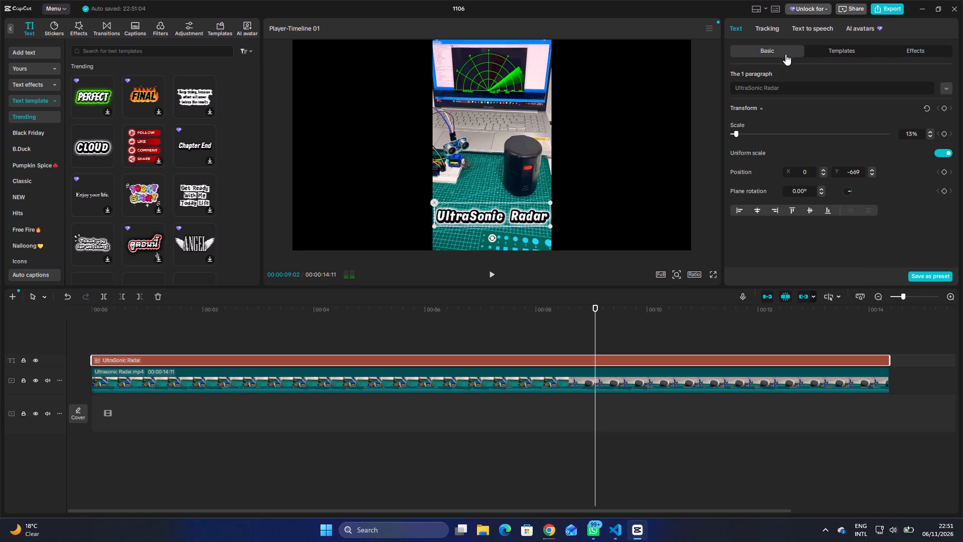
{"action": "left_click", "coordinate": [772, 33]}
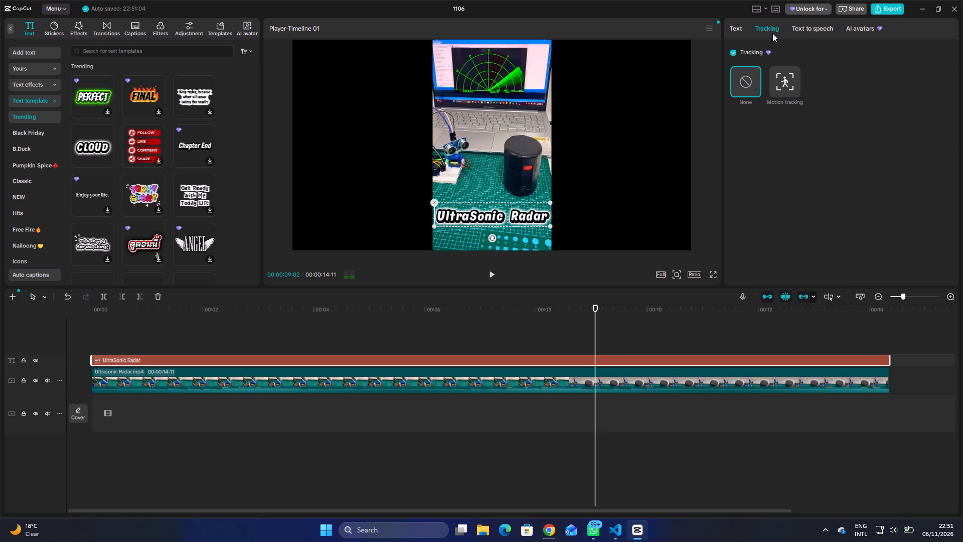
{"action": "left_click", "coordinate": [807, 34]}
{"action": "left_click", "coordinate": [799, 30]}
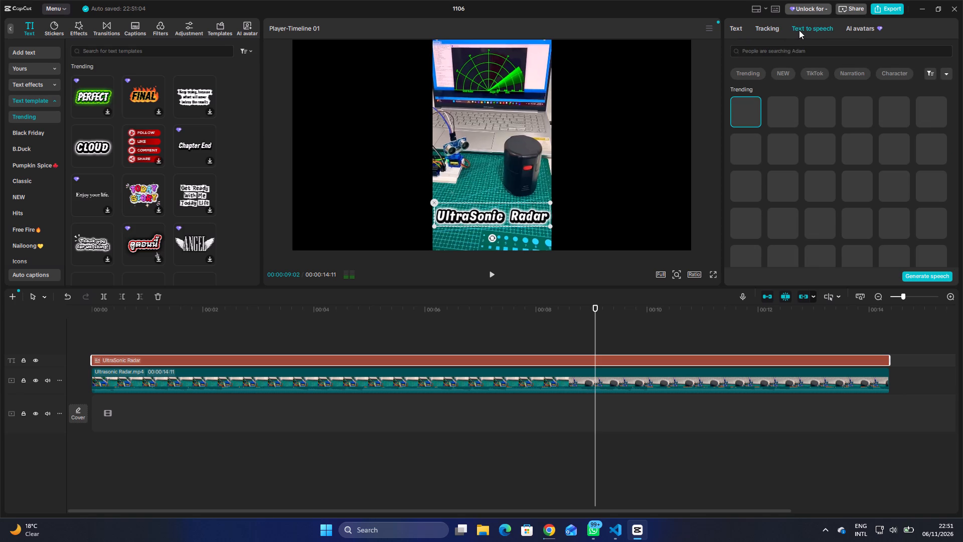
{"action": "left_click", "coordinate": [769, 31]}
{"action": "left_click", "coordinate": [767, 28]}
{"action": "left_click", "coordinate": [782, 74]}
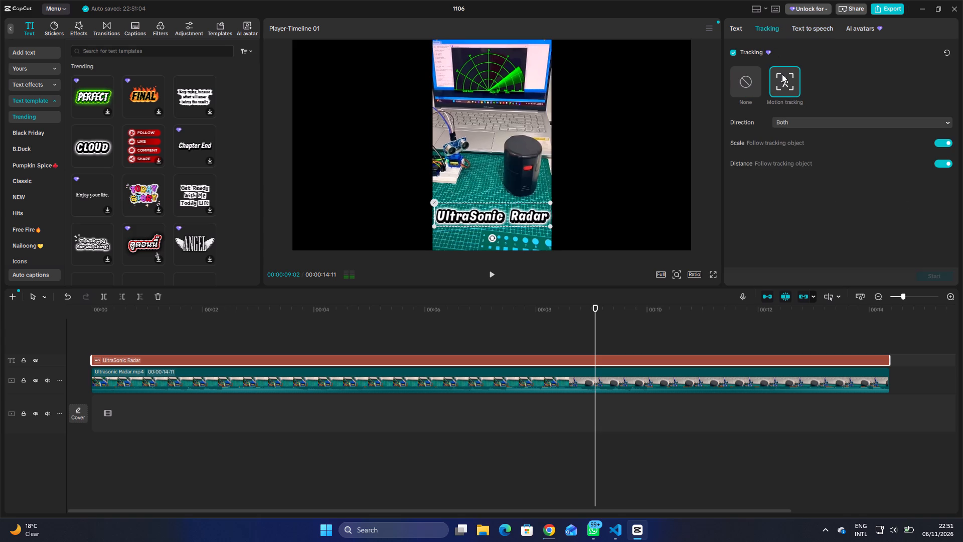
{"action": "left_click", "coordinate": [737, 30]}
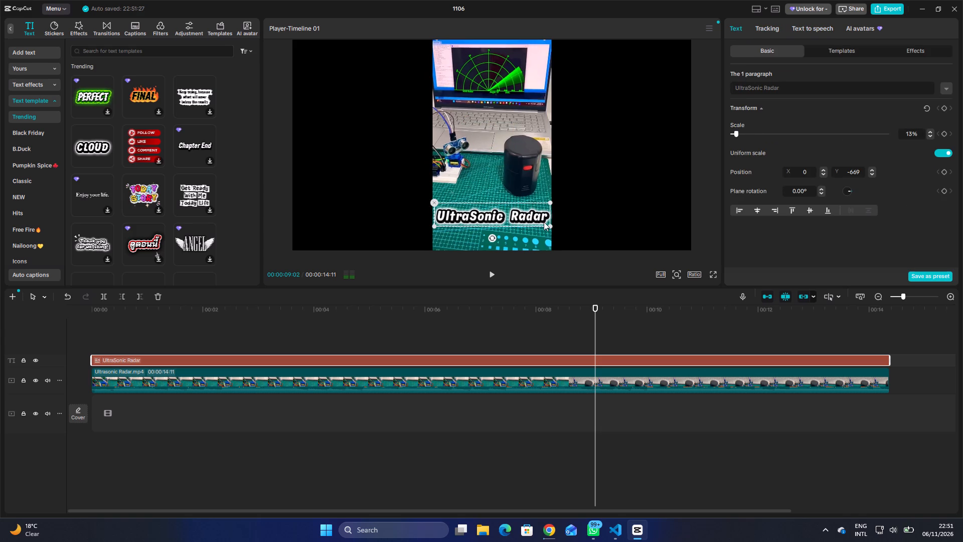
Nudge the title slightly down in the frame, to Y about -693.
{"action": "left_click", "coordinate": [532, 214]}
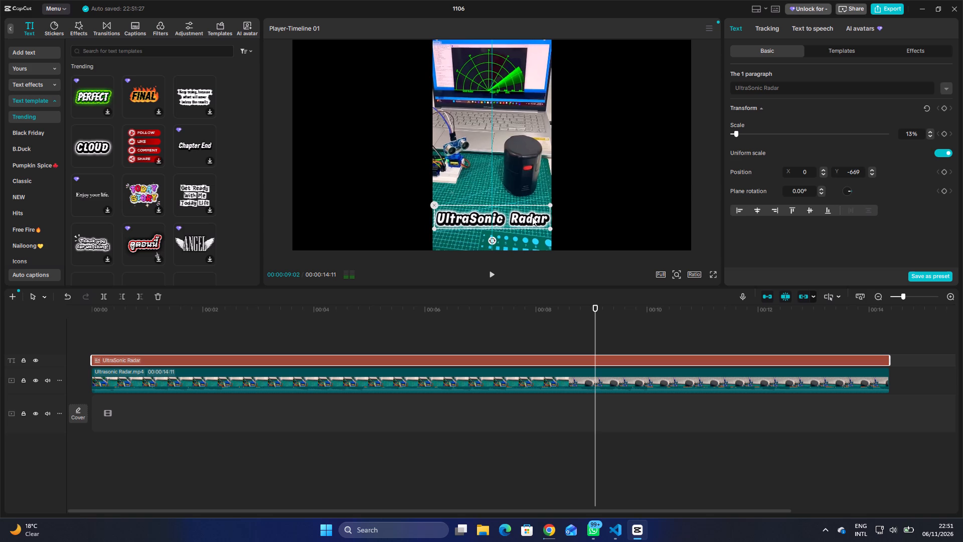
Play the video from the start to preview the UltraSonic Radar title, and deselect its clip.
{"action": "left_click", "coordinate": [594, 365]}
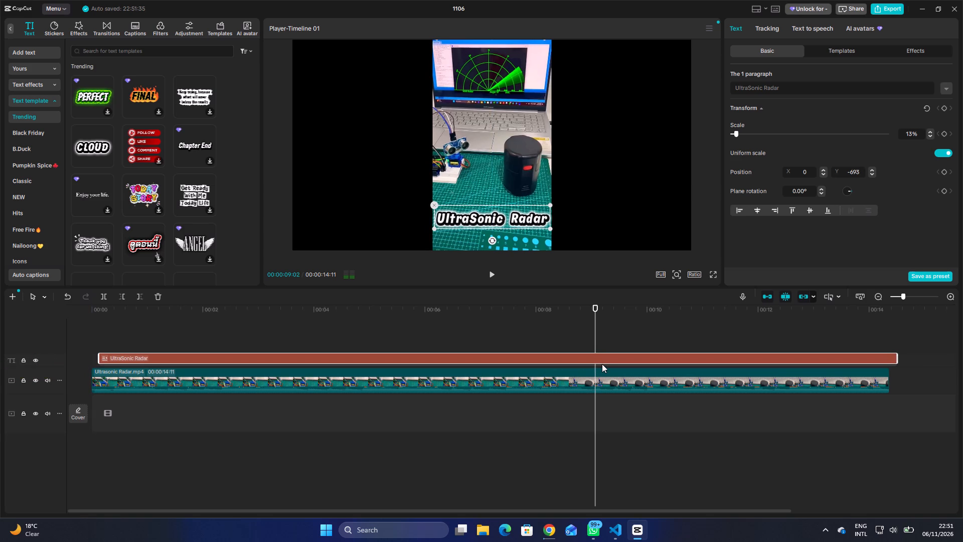
{"action": "left_click_drag", "start_coordinate": [597, 329], "coordinate": [47, 334]}
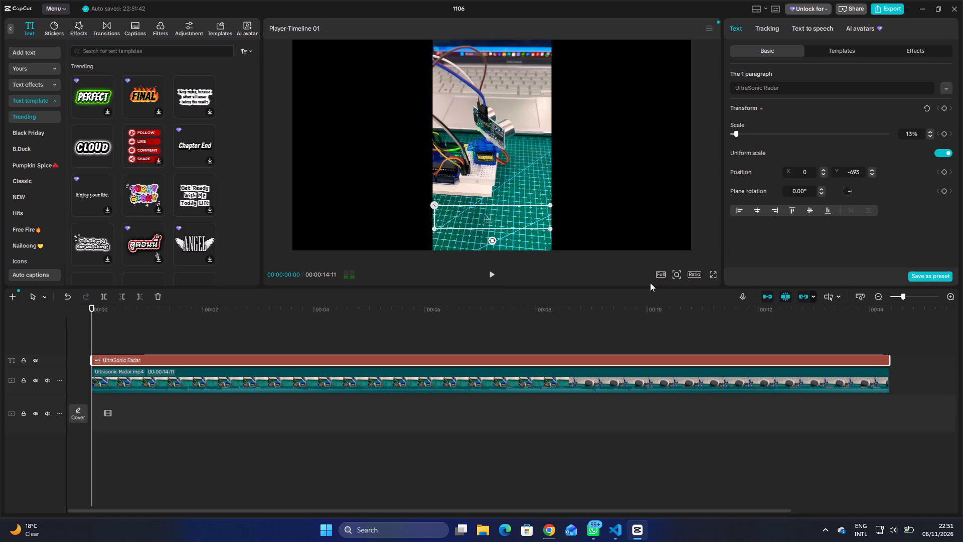
{"action": "left_click", "coordinate": [493, 276]}
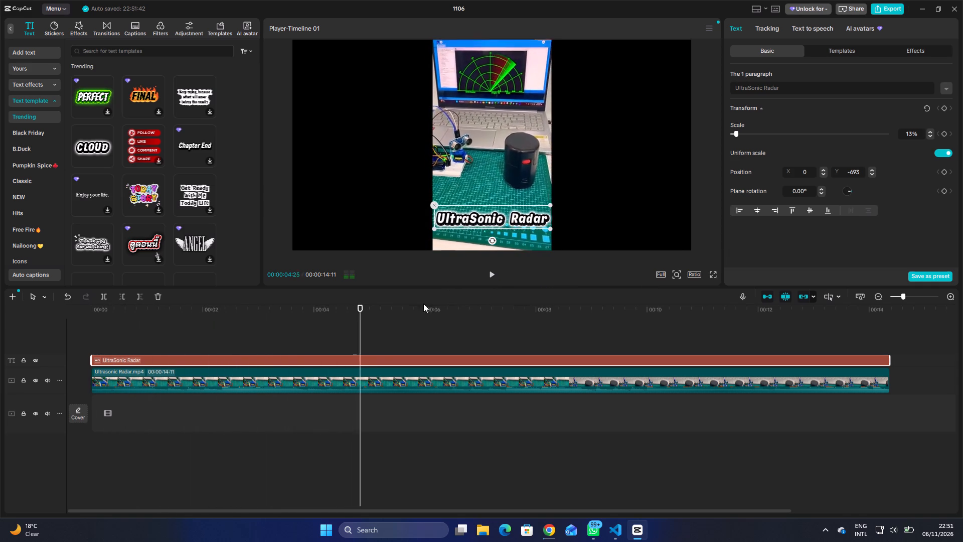
{"action": "left_click", "coordinate": [447, 337]}
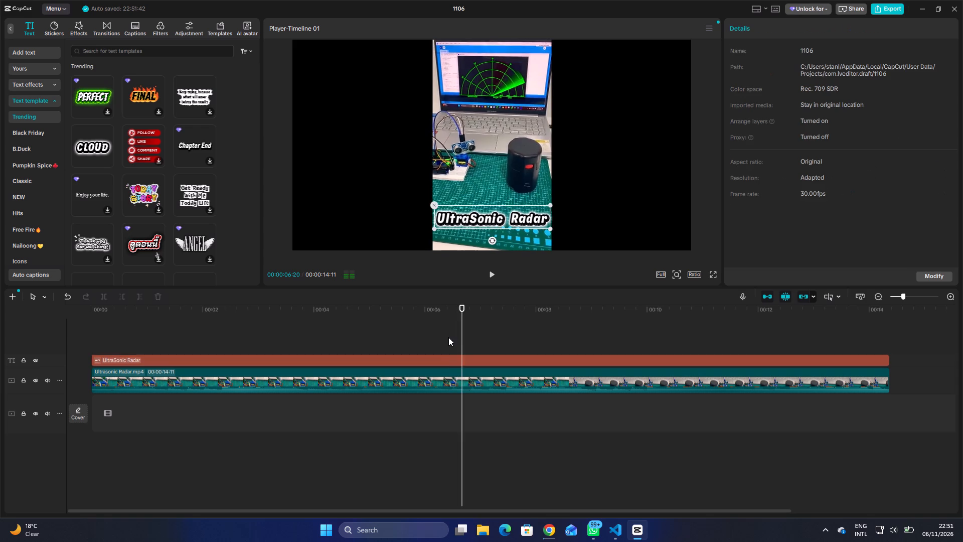
Return the playhead to the start, show the audio level meters beside the timeline, and try to adjust the level on them.
{"action": "left_click_drag", "start_coordinate": [446, 331], "coordinate": [82, 313]}
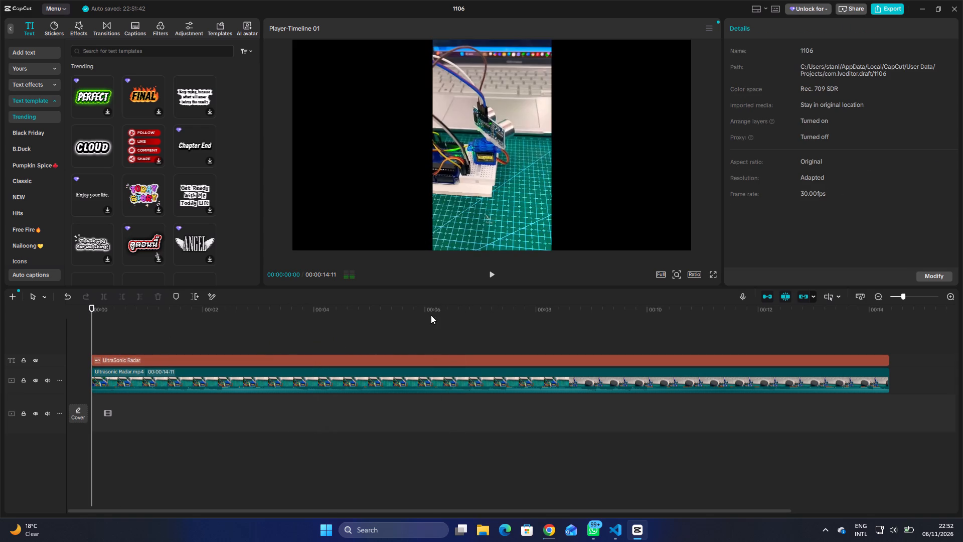
{"action": "left_click", "coordinate": [351, 273]}
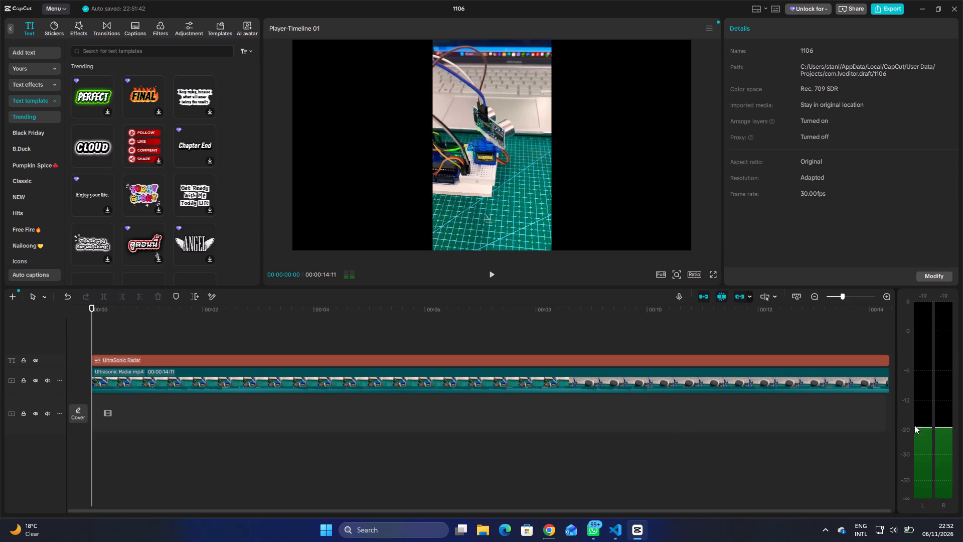
{"action": "left_click_drag", "start_coordinate": [918, 427], "coordinate": [924, 472]}
{"action": "left_click_drag", "start_coordinate": [923, 434], "coordinate": [928, 425]}
{"action": "left_click_drag", "start_coordinate": [924, 425], "coordinate": [923, 397]}
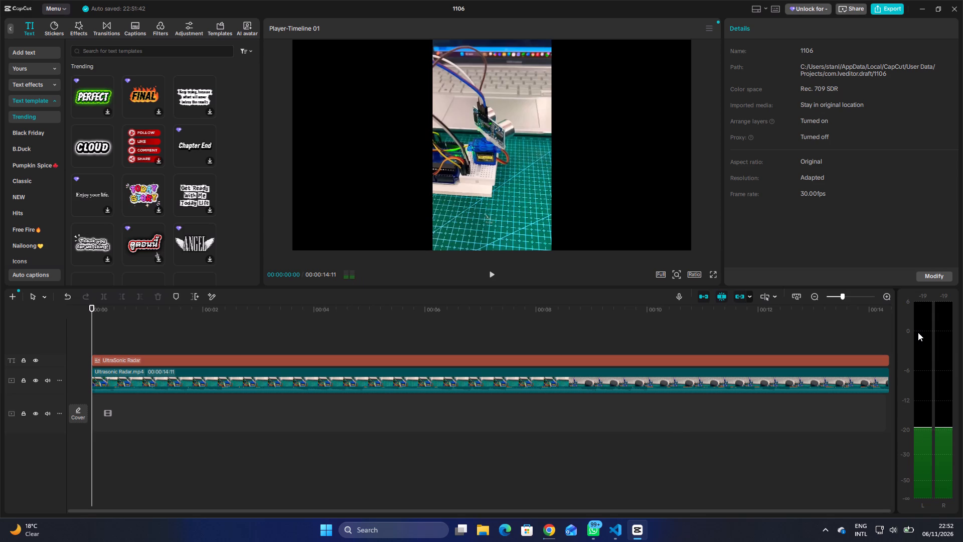
{"action": "left_click", "coordinate": [918, 332]}
{"action": "left_click", "coordinate": [920, 353]}
{"action": "left_click", "coordinate": [773, 292]}
{"action": "left_click", "coordinate": [741, 319]}
Play the video from the start, replay the title's opening animation, and return the playhead to 00:00:00:00.
{"action": "left_click", "coordinate": [490, 277]}
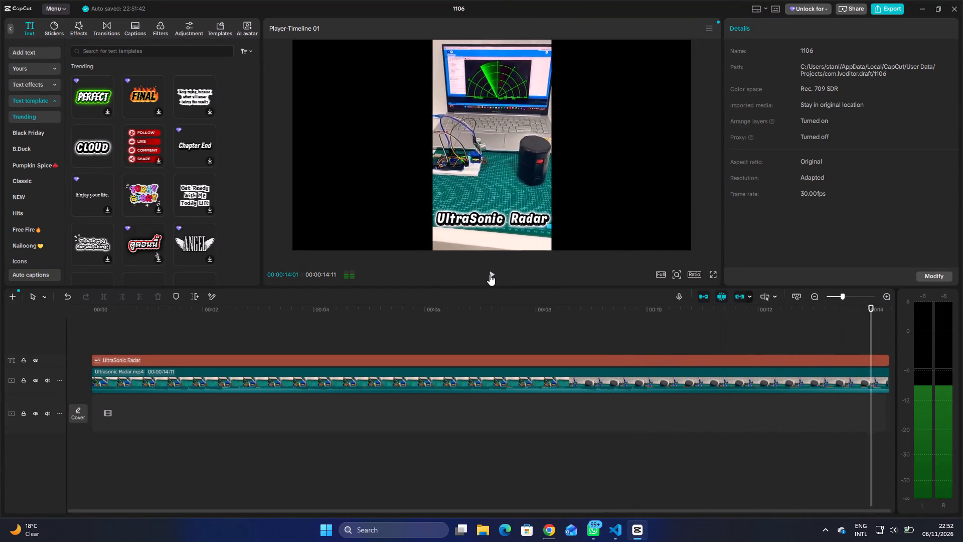
{"action": "left_click", "coordinate": [490, 275]}
{"action": "left_click", "coordinate": [490, 275]}
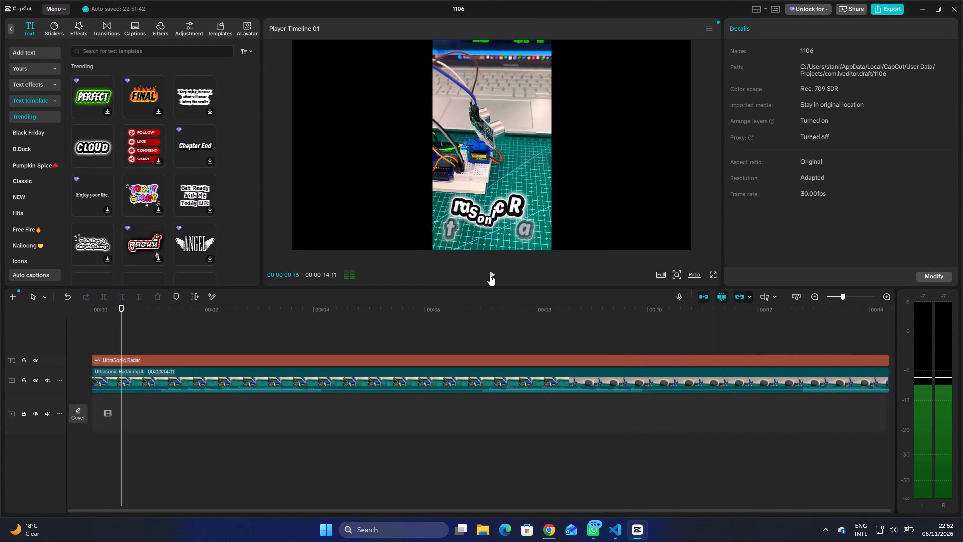
{"action": "left_click", "coordinate": [490, 274]}
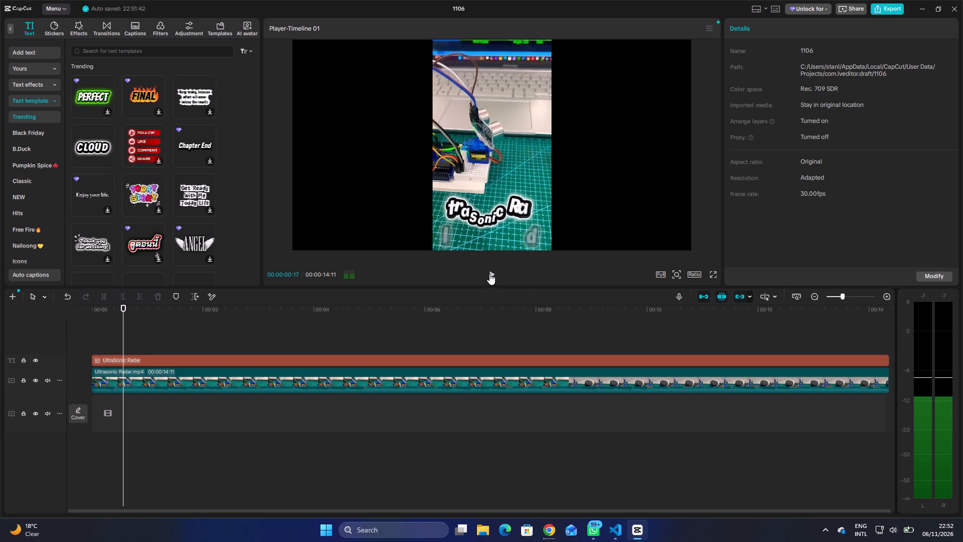
{"action": "left_click", "coordinate": [490, 274]}
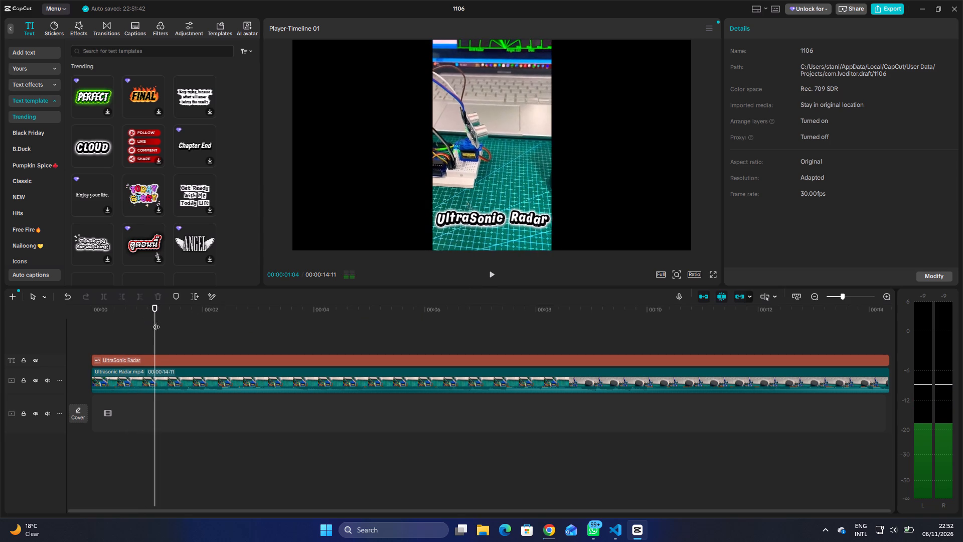
{"action": "left_click_drag", "start_coordinate": [157, 322], "coordinate": [77, 329]}
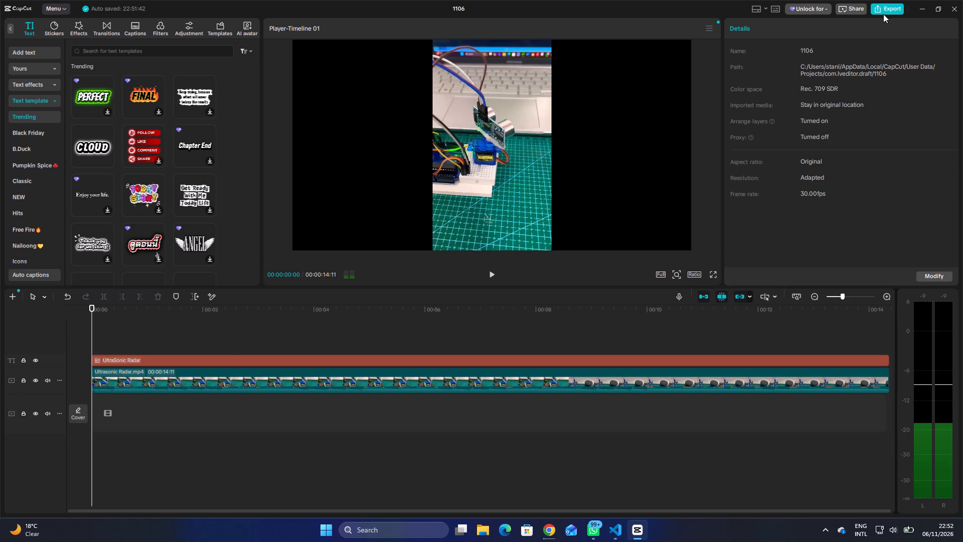
Open the export settings for the video and try to turn on watermark removal, reviewing its Terms of Service.
{"action": "left_click", "coordinate": [899, 8]}
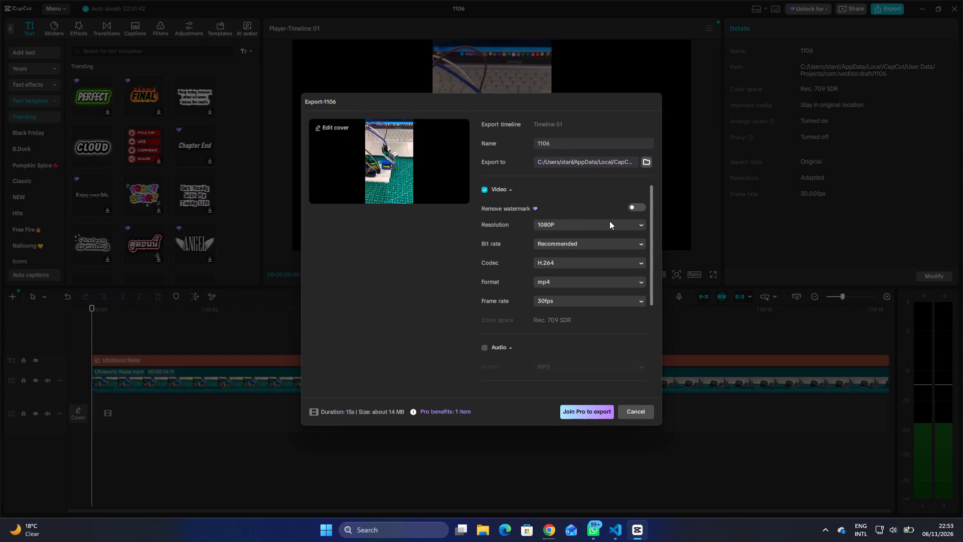
{"action": "left_click", "coordinate": [635, 208]}
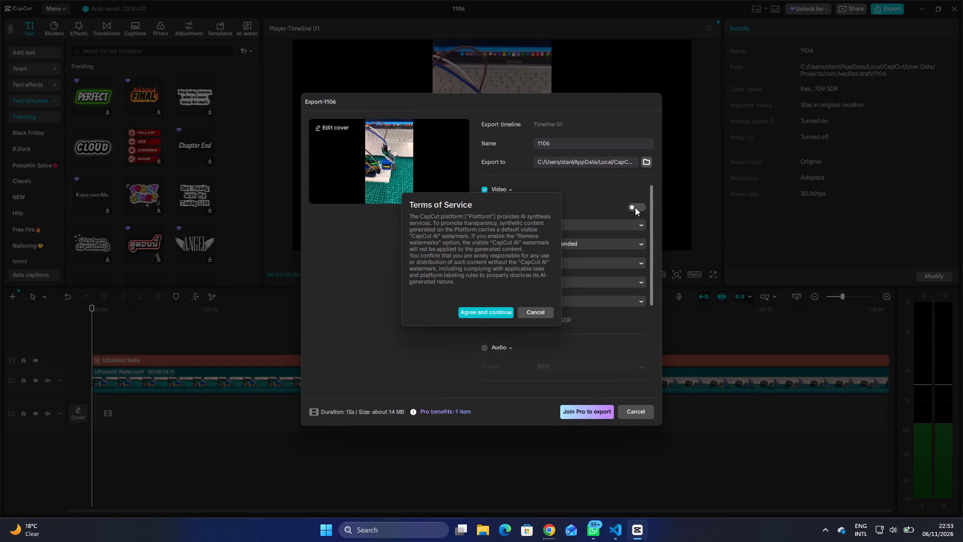
{"action": "left_click", "coordinate": [534, 313]}
{"action": "left_click", "coordinate": [632, 208]}
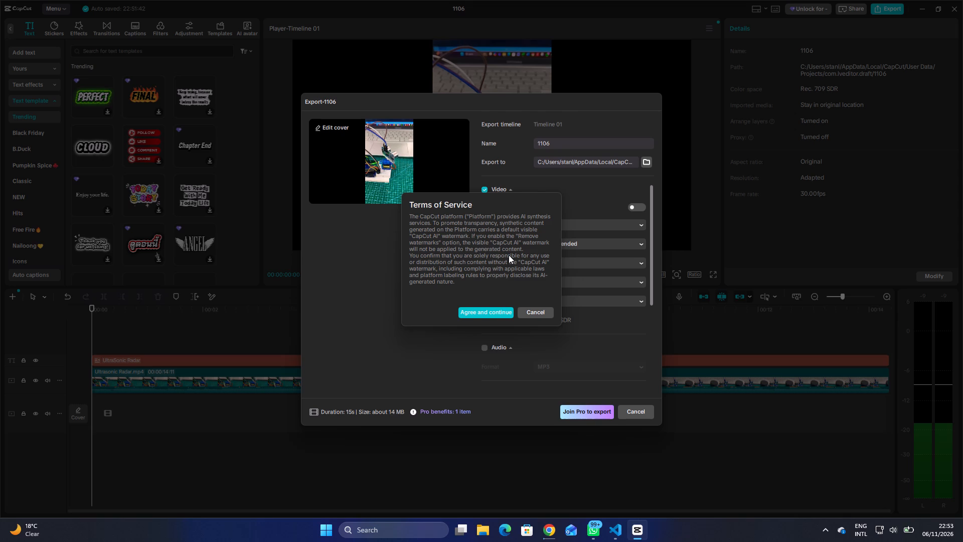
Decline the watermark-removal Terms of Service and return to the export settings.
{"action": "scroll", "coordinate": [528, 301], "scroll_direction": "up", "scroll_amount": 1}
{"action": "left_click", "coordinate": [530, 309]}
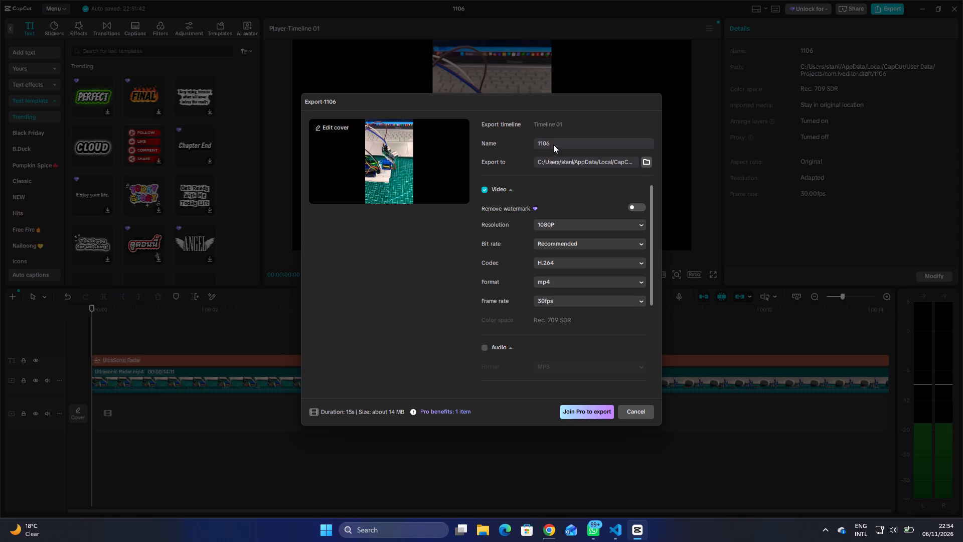
Select the whole file name in the export settings for editing.
{"action": "left_click_drag", "start_coordinate": [550, 145], "coordinate": [533, 143]}
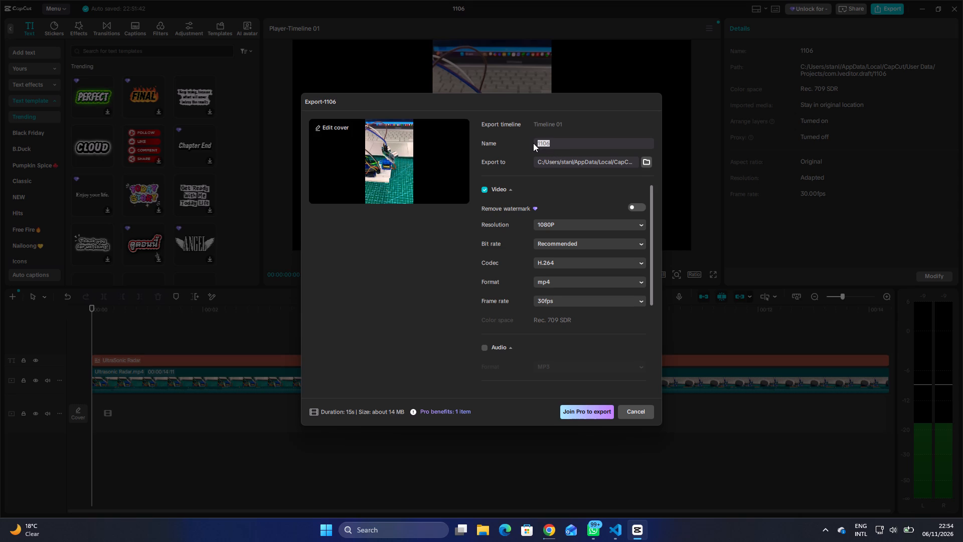